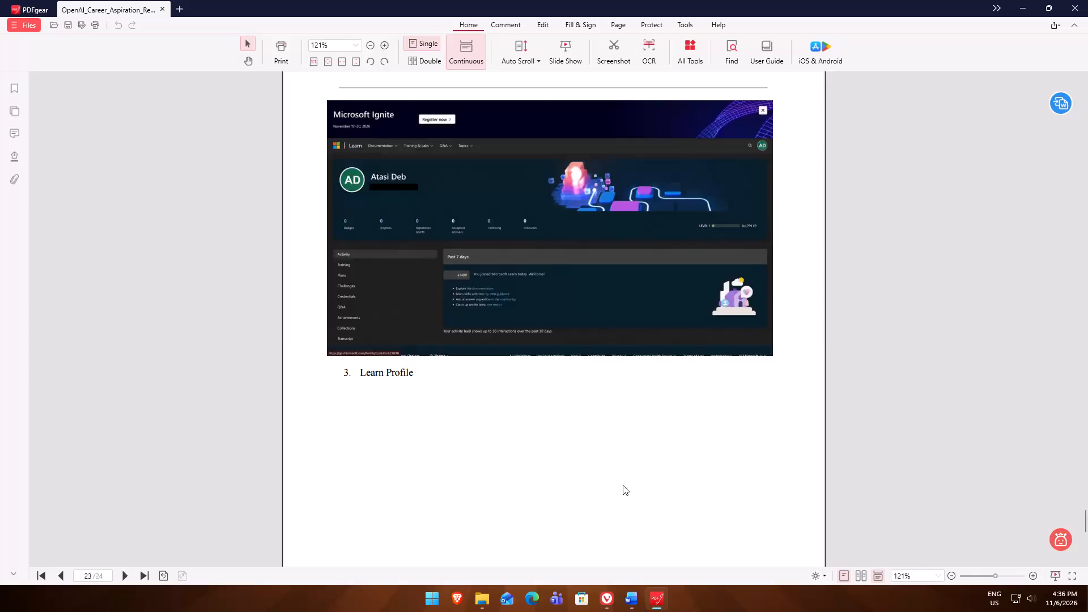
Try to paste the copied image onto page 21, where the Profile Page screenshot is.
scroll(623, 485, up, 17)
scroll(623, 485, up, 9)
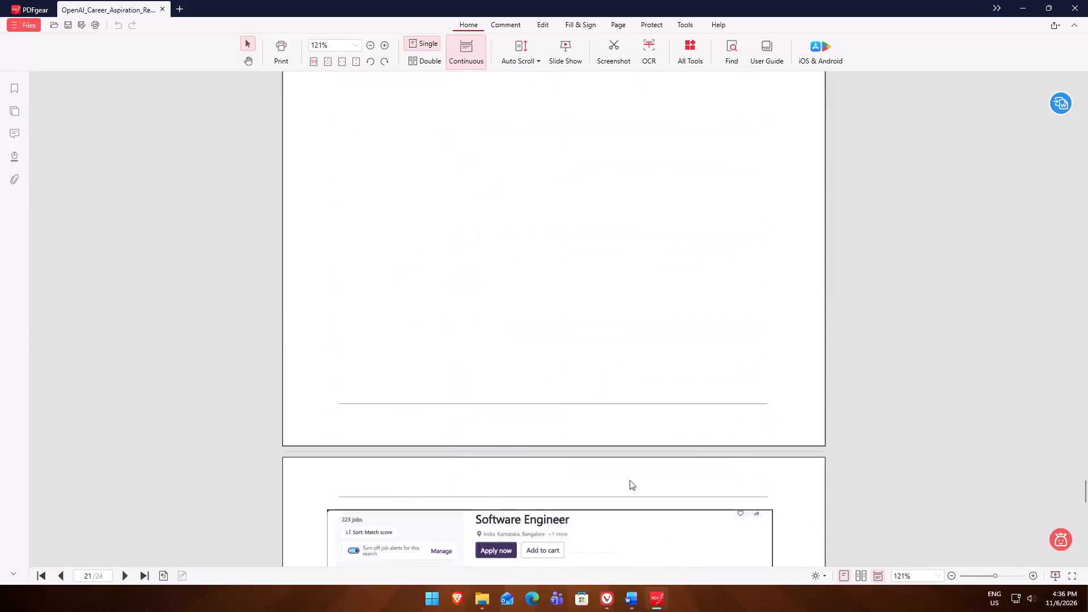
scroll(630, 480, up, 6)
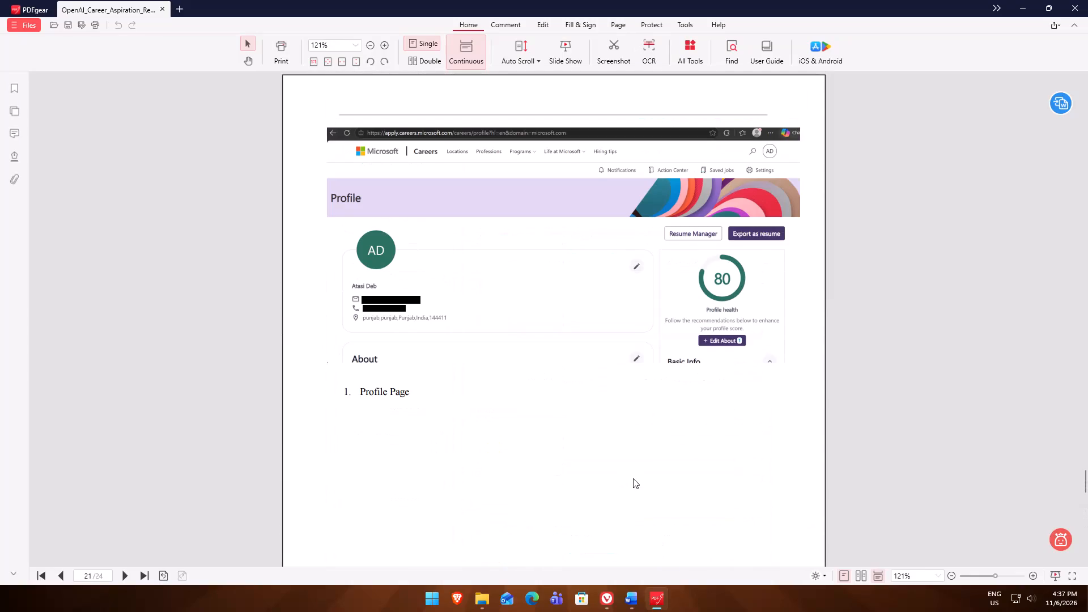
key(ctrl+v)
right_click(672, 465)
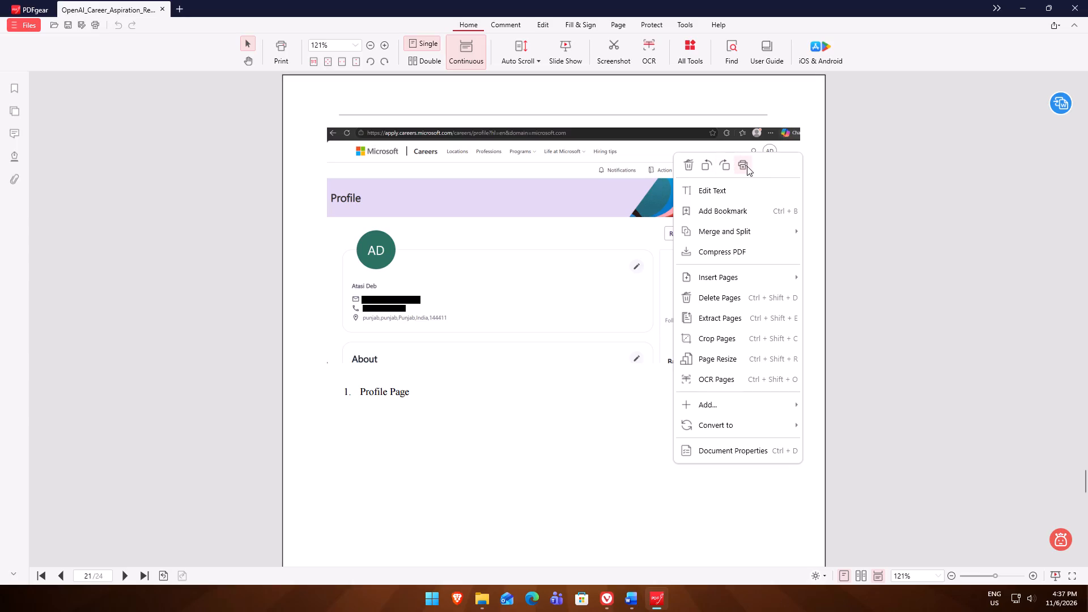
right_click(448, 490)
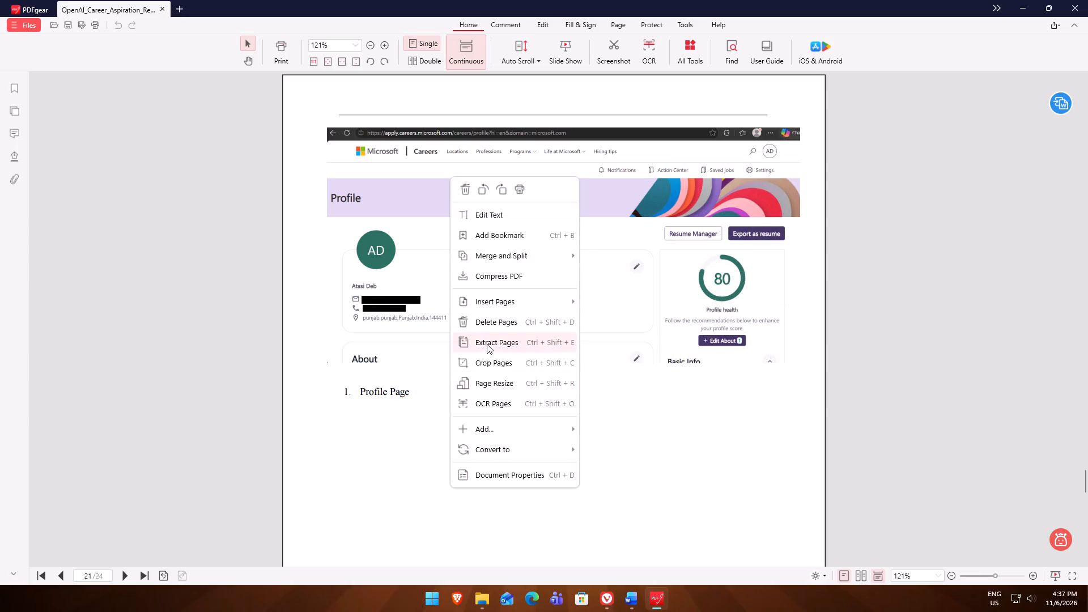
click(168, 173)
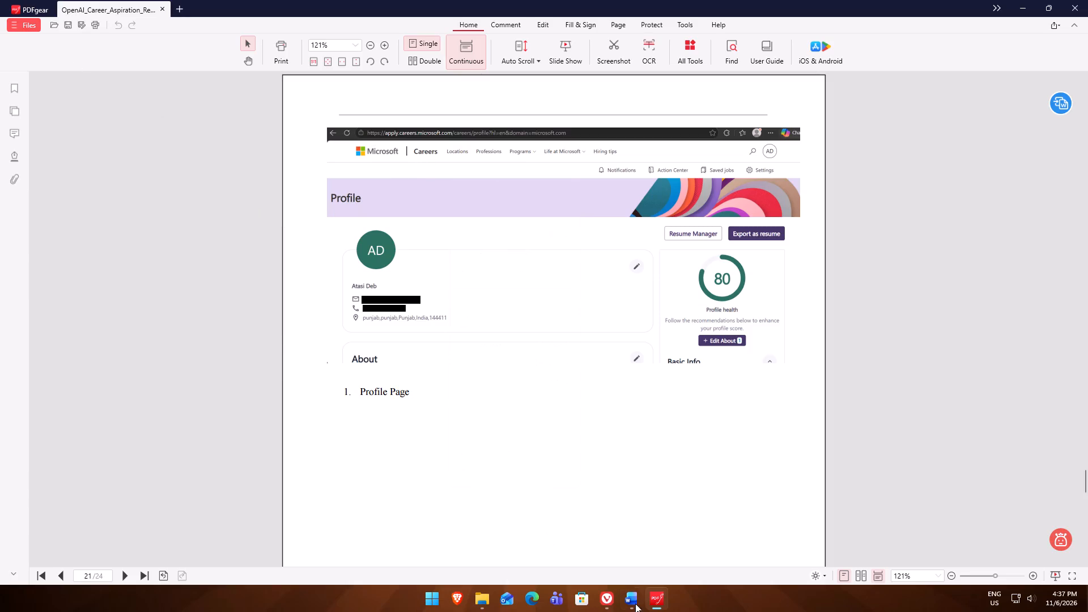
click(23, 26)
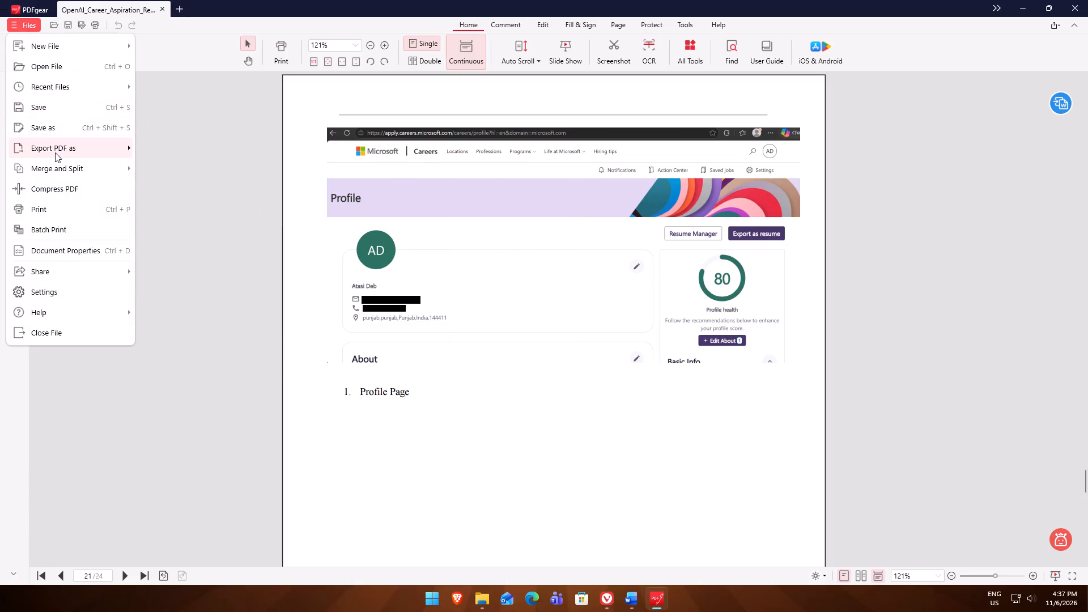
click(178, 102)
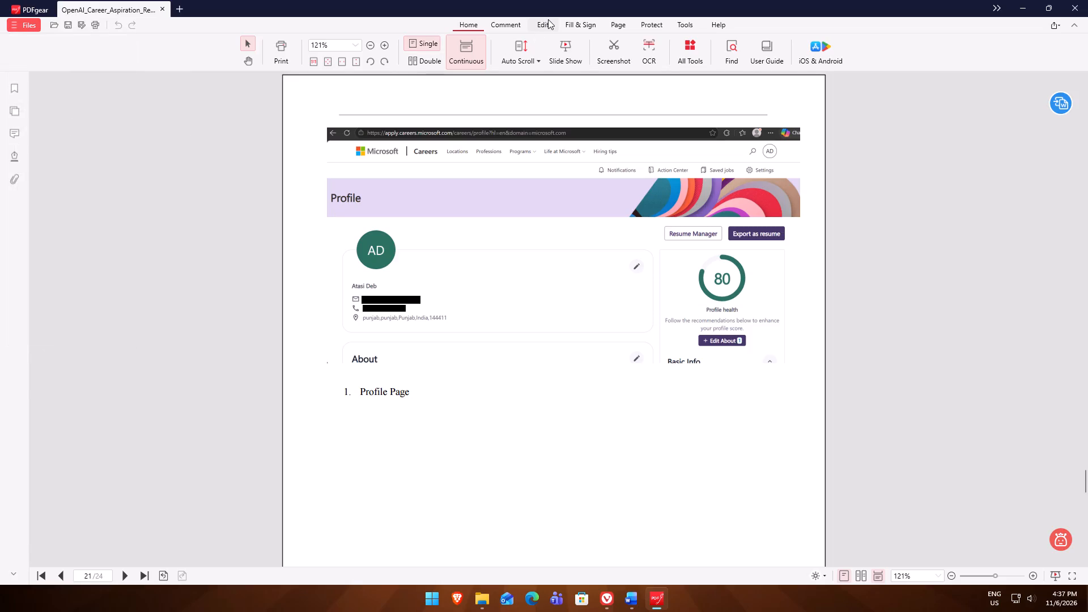
click(548, 19)
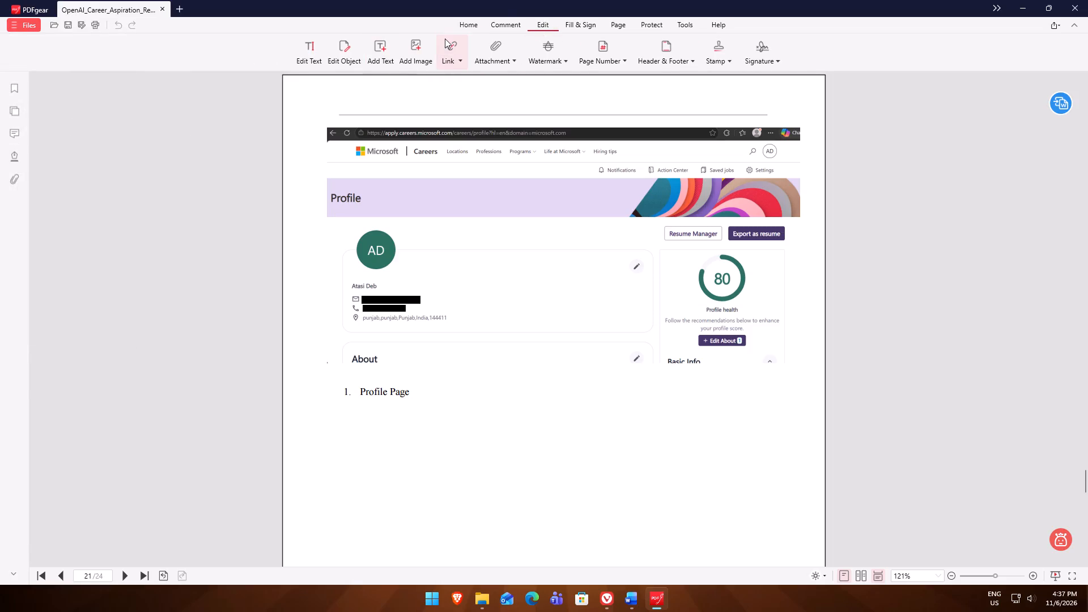
click(431, 40)
click(62, 212)
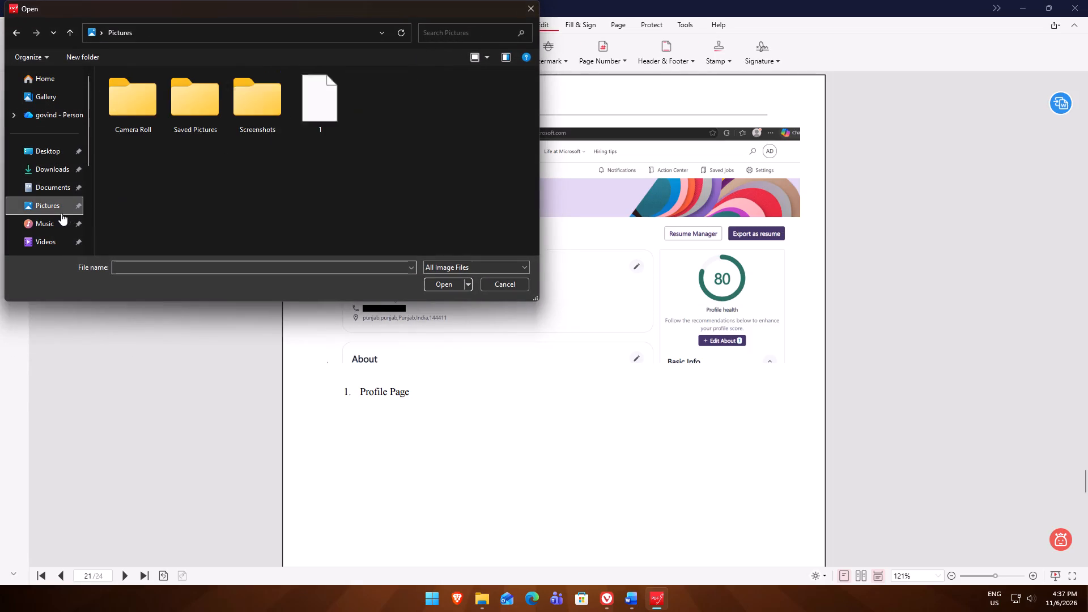
double_click(272, 95)
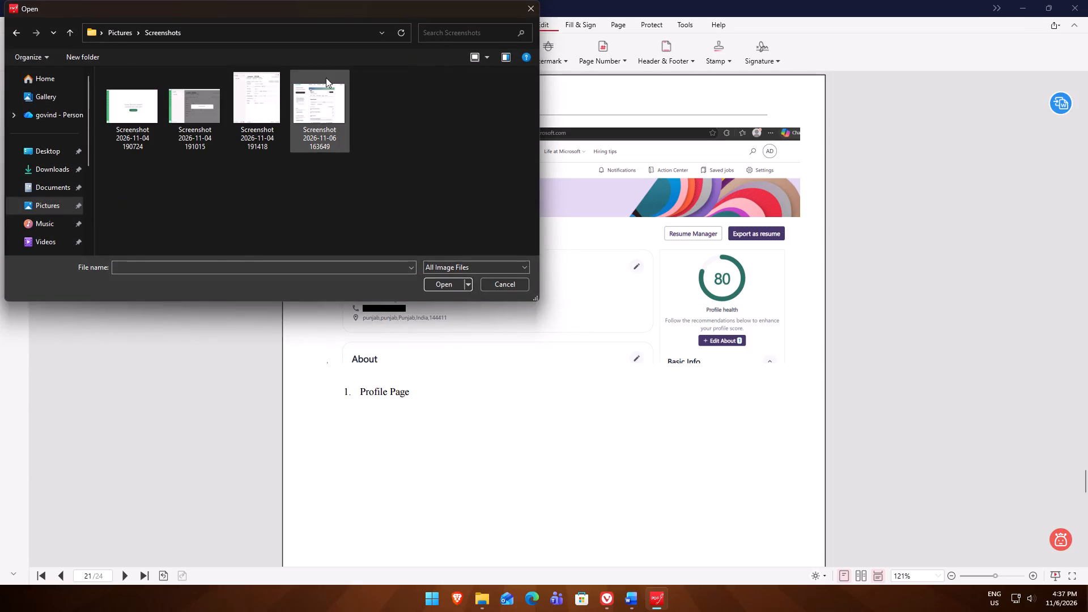
click(326, 78)
click(442, 283)
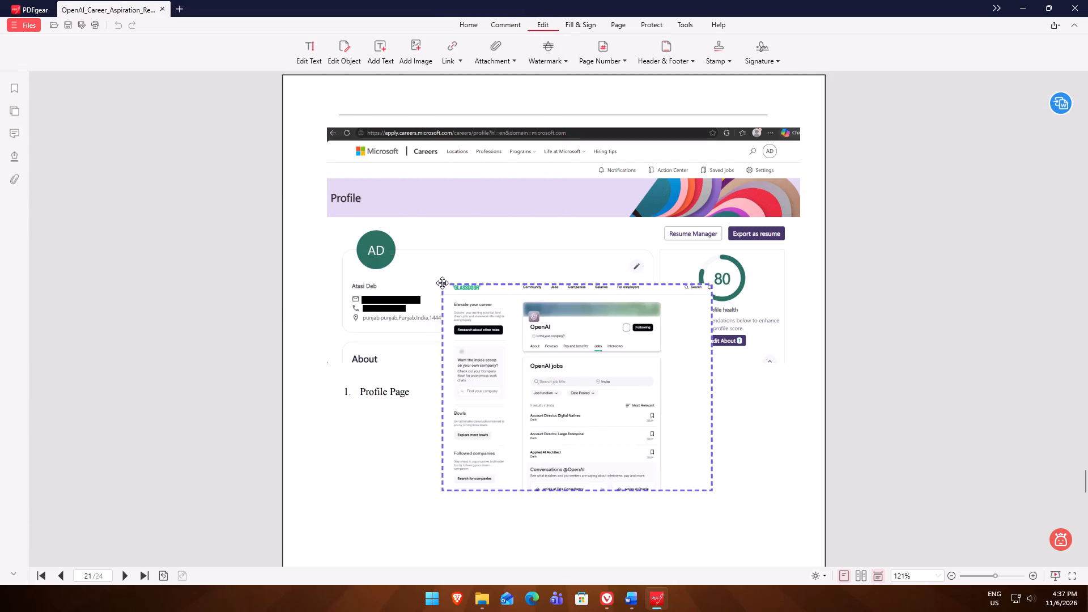
click(346, 161)
Move and resize the inserted Glassdoor image so it covers the Microsoft Careers screenshot above the "1. Profile Page" caption.
drag(464, 289, 440, 271)
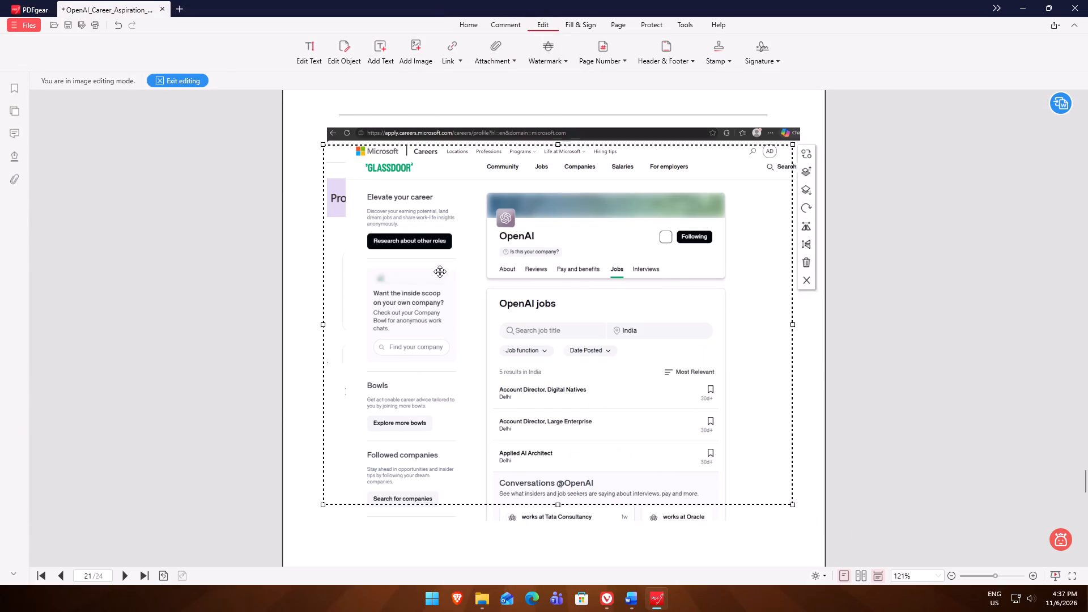
drag(440, 271, 428, 239)
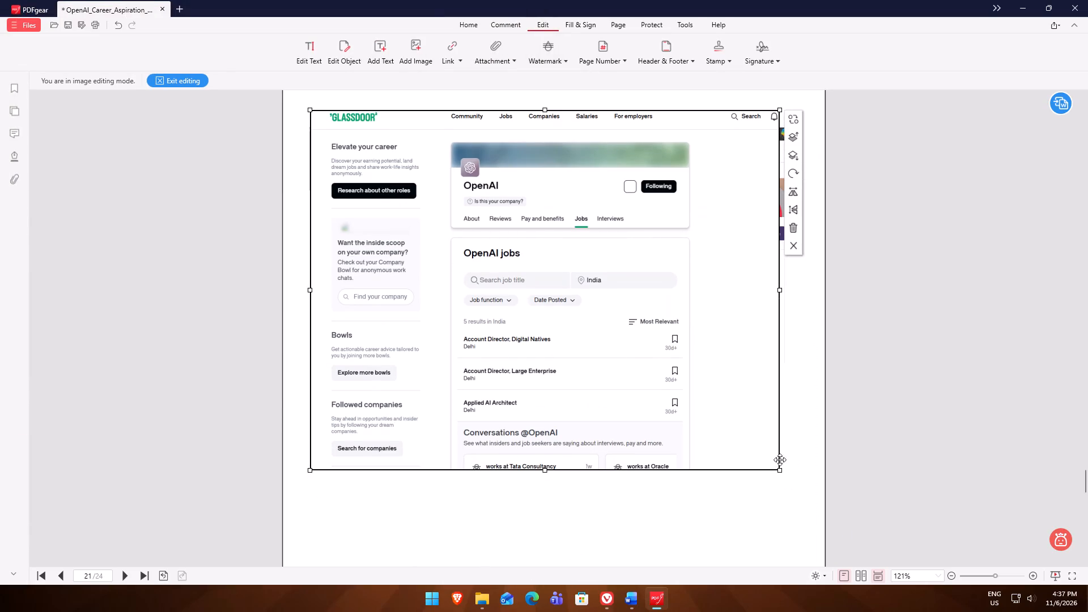
drag(779, 470, 681, 366)
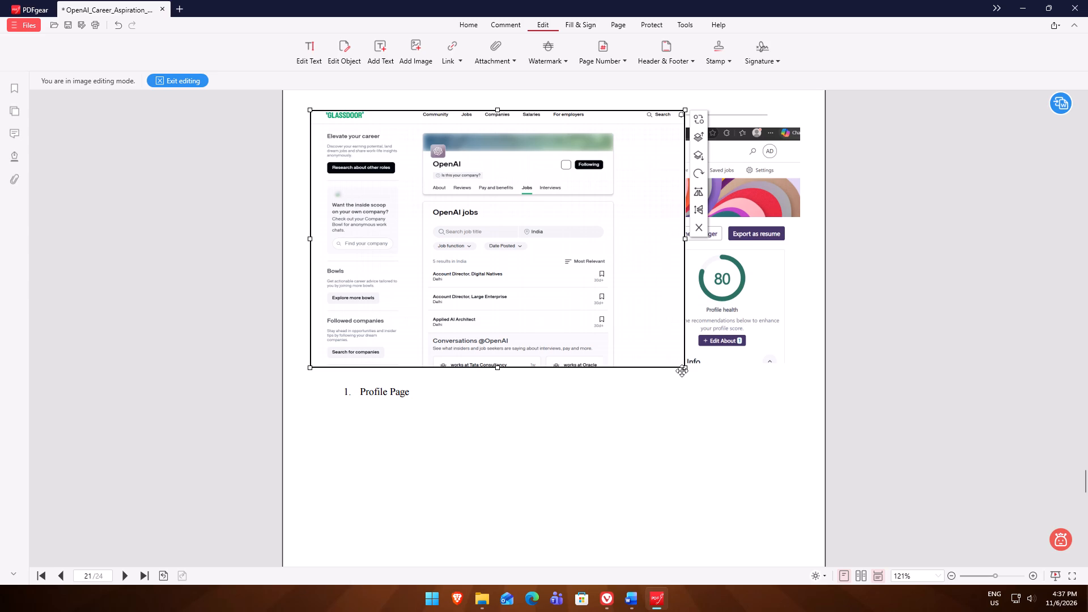
drag(684, 367, 807, 378)
drag(401, 253, 401, 245)
click(522, 450)
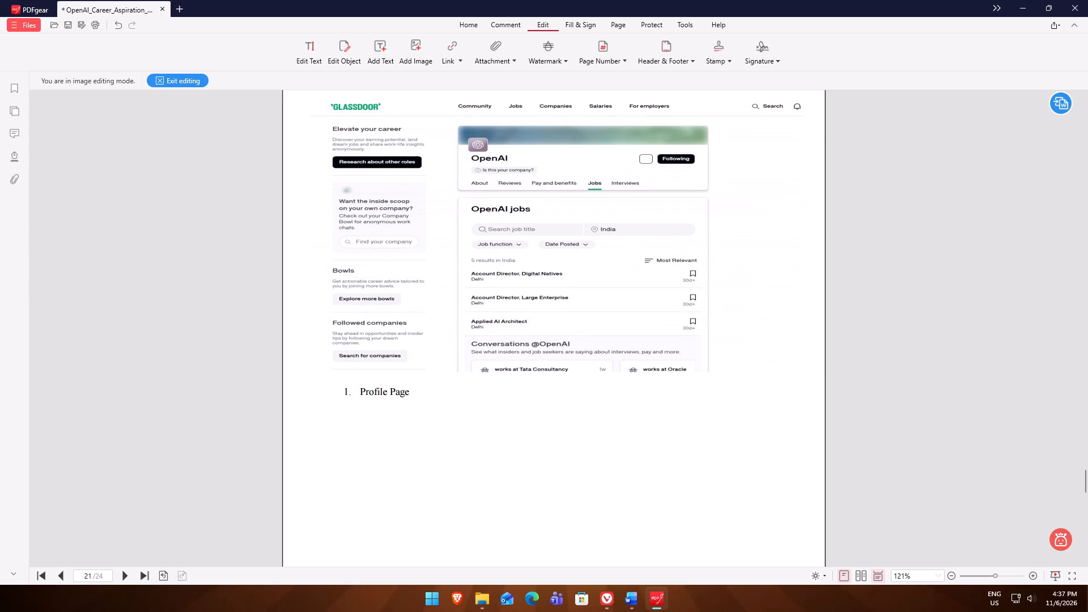
Move the "1. Profile Page" caption further down the page with Edit Text and keep the change.
click(401, 394)
click(303, 49)
drag(376, 356, 371, 405)
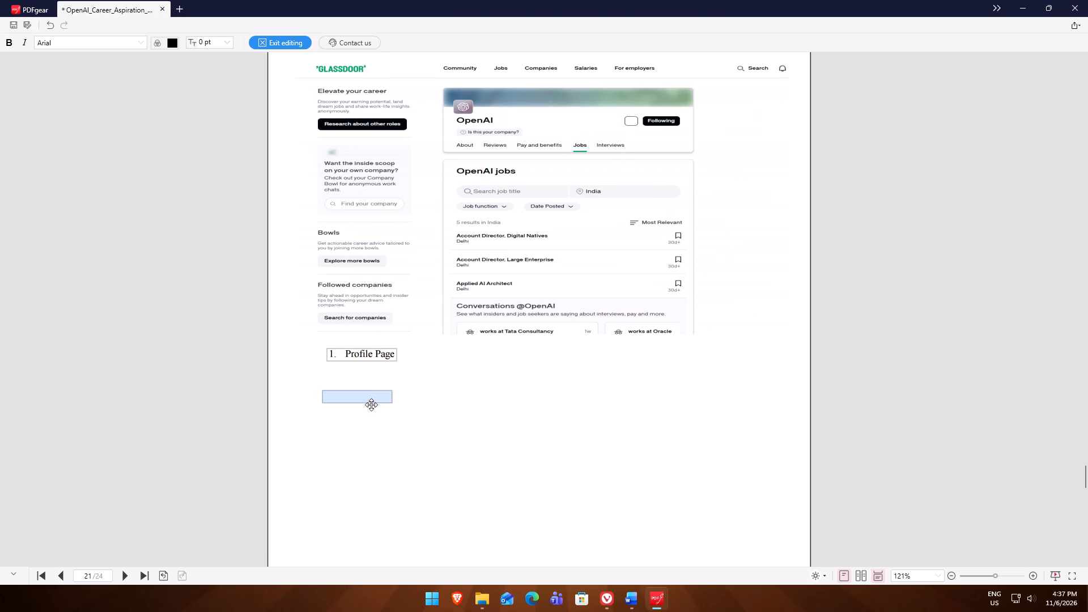
drag(371, 405, 368, 426)
click(404, 238)
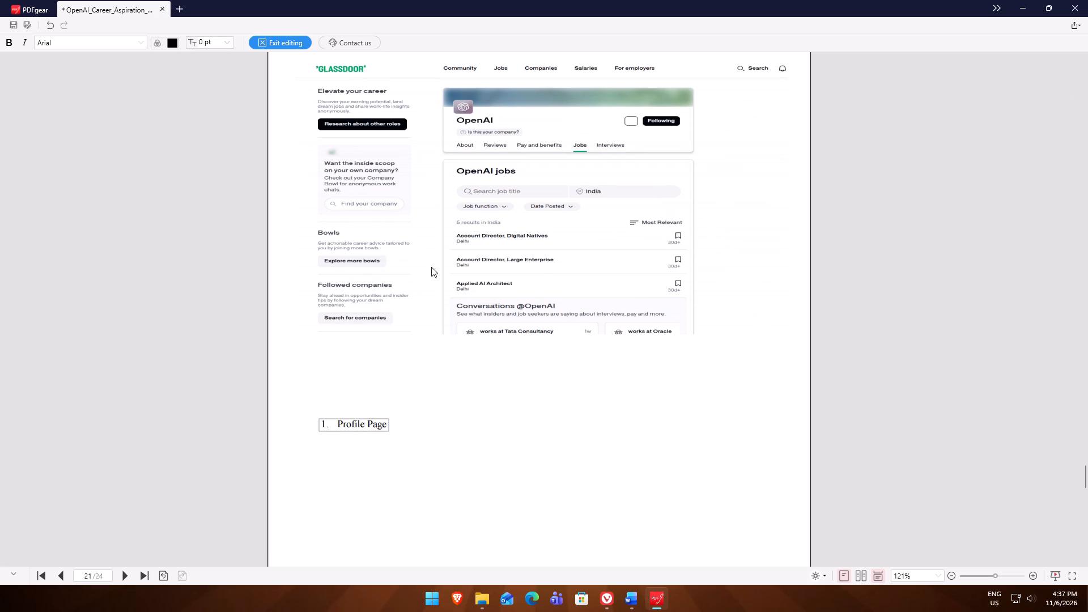
right_click(418, 342)
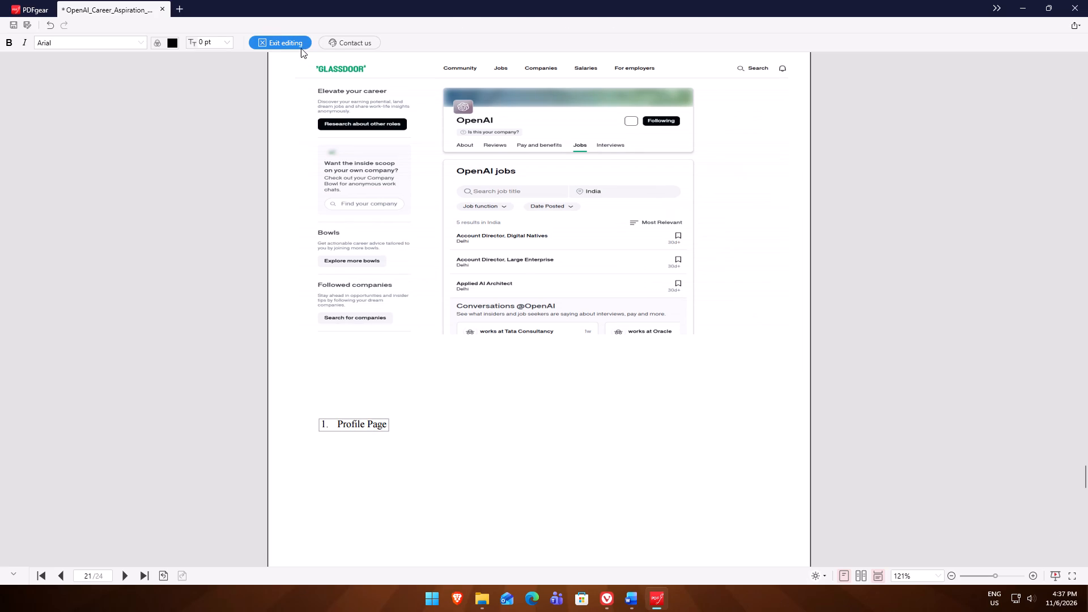
click(301, 48)
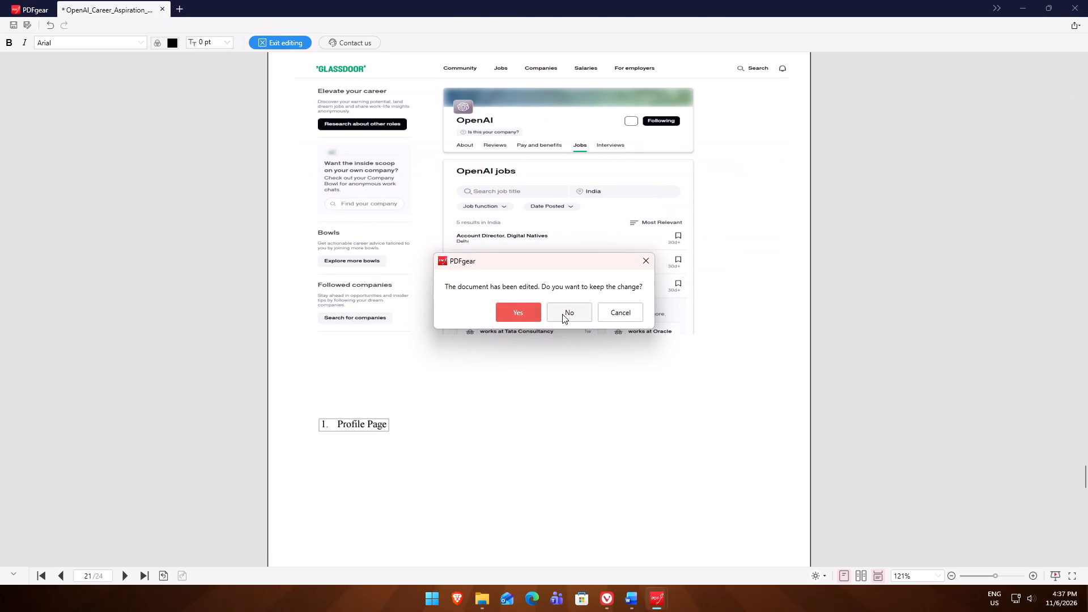
click(532, 313)
Enlarge the Glassdoor image on page 21 to nearly the full page width, from the page's top edge to just above the caption.
click(534, 276)
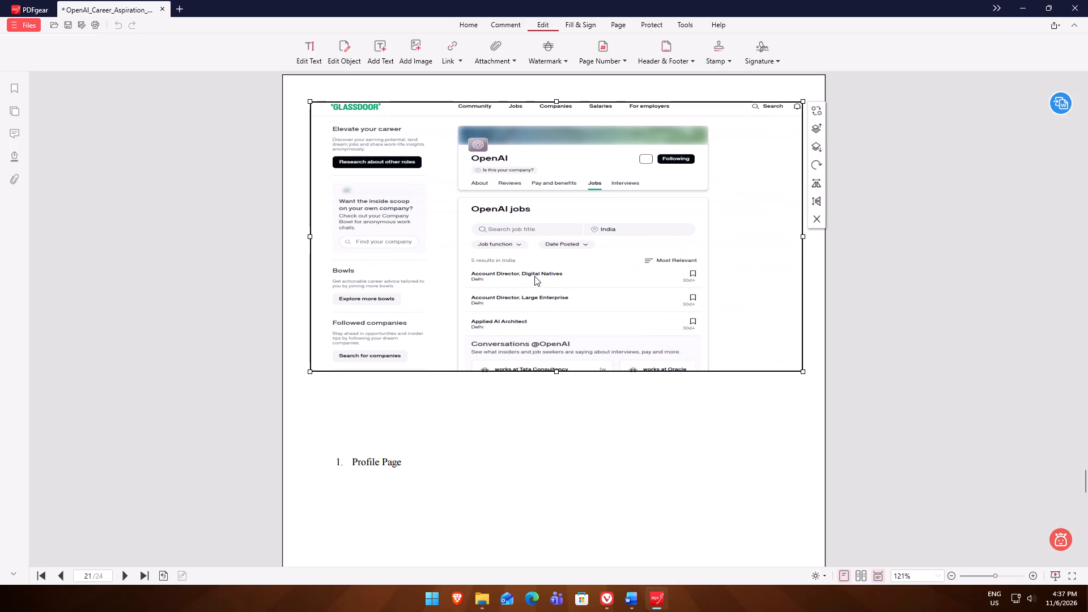
click(534, 276)
drag(800, 373, 807, 407)
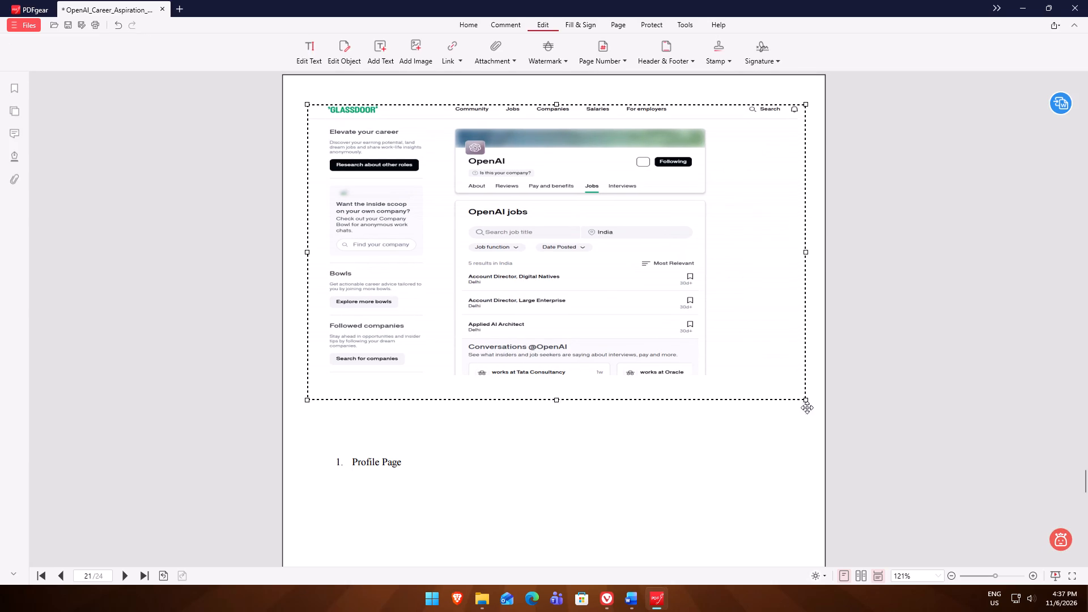
drag(807, 407, 814, 428)
click(971, 287)
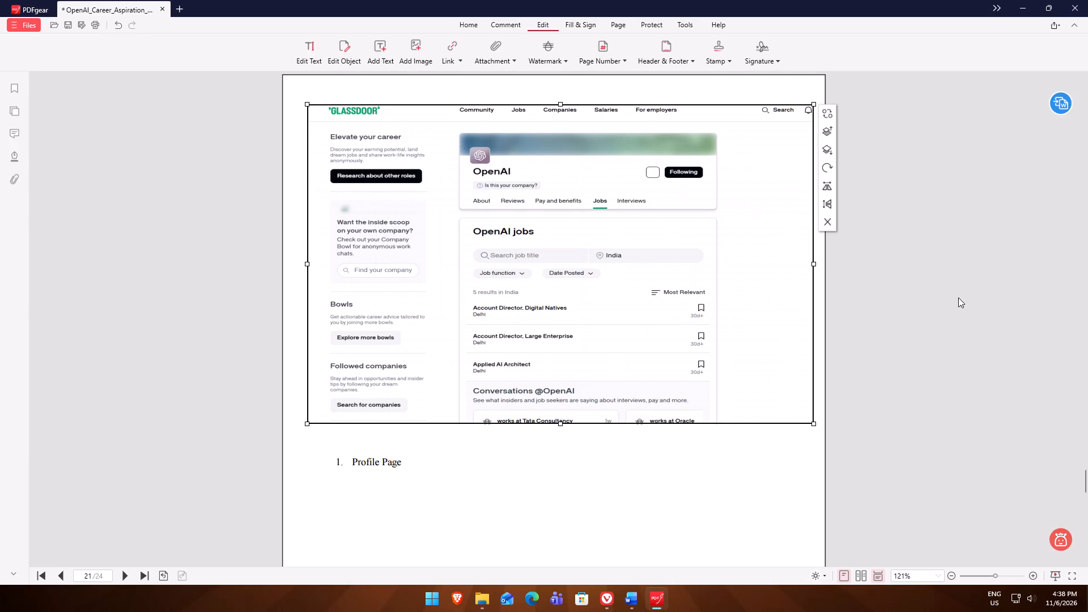
drag(306, 104, 288, 79)
click(1060, 280)
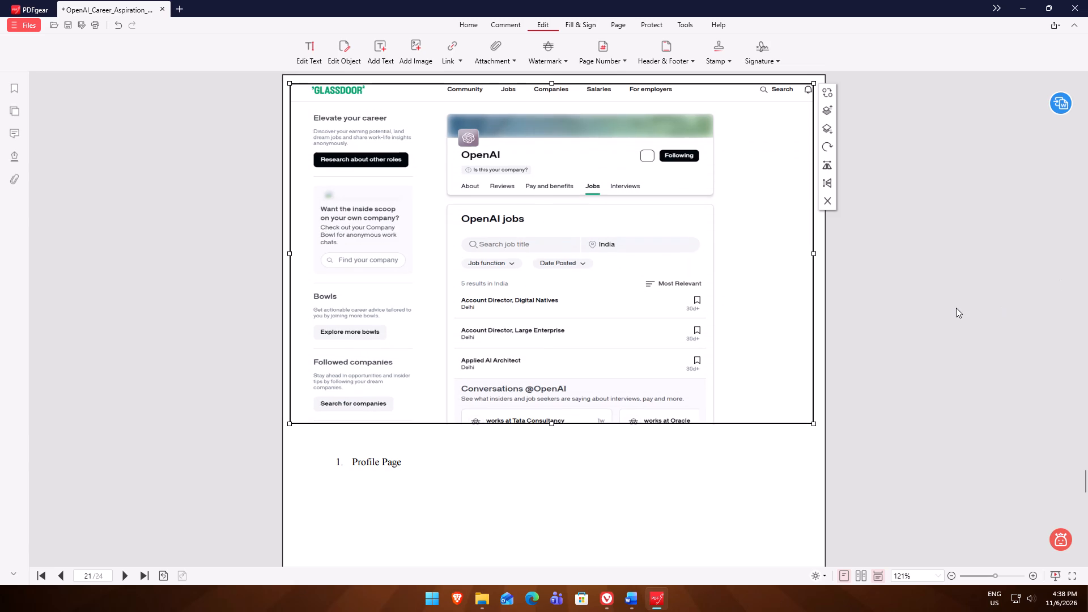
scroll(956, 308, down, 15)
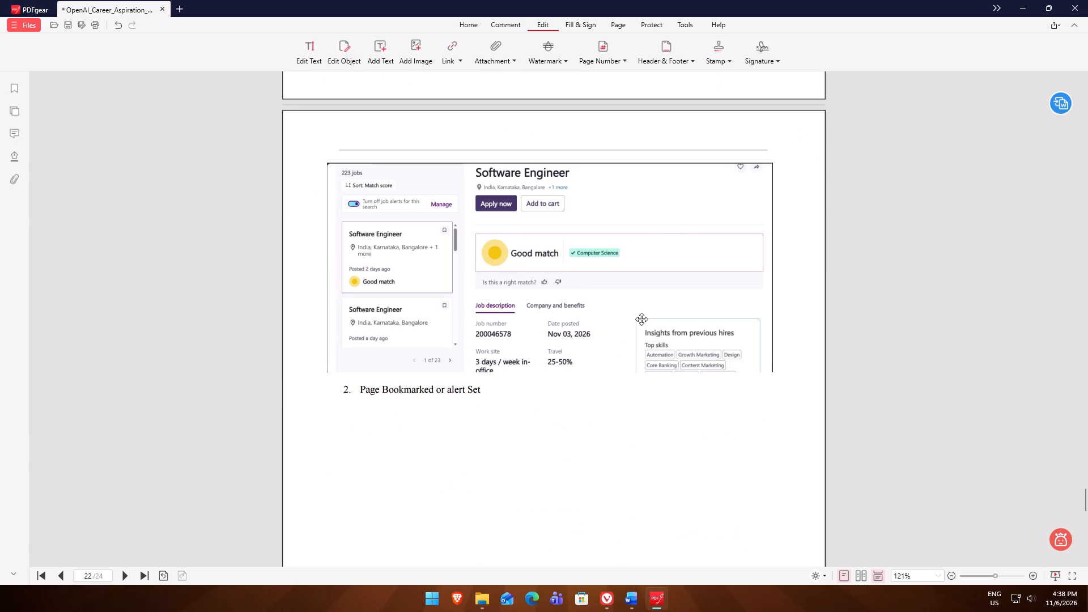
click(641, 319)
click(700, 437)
Open the Microsoft Learn profile screenshot on page 23 for image editing and shift it up and left, past the page's top edge.
scroll(706, 435, down, 15)
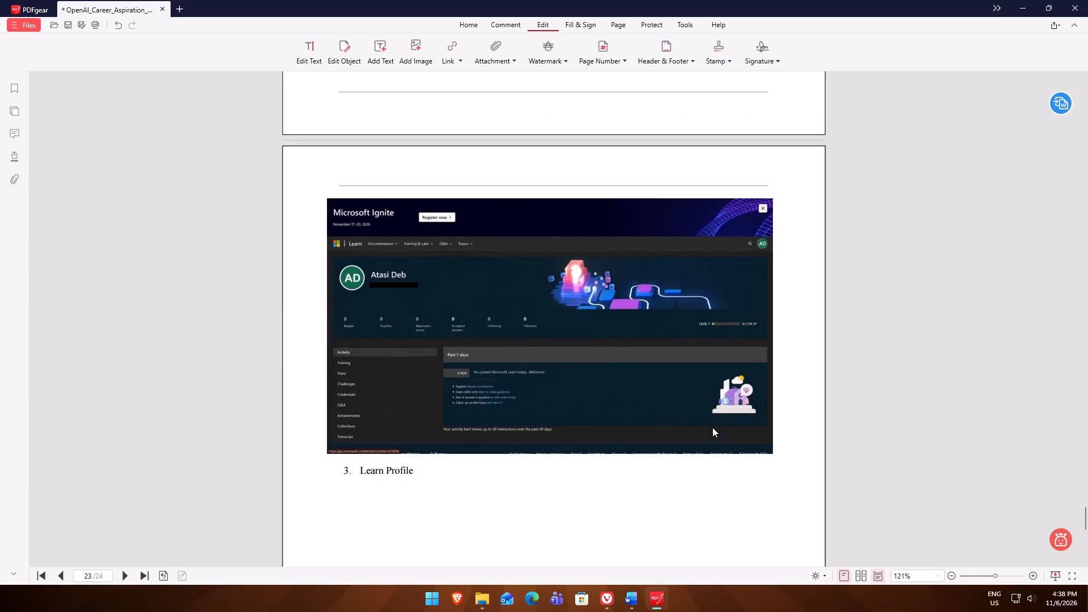
click(652, 362)
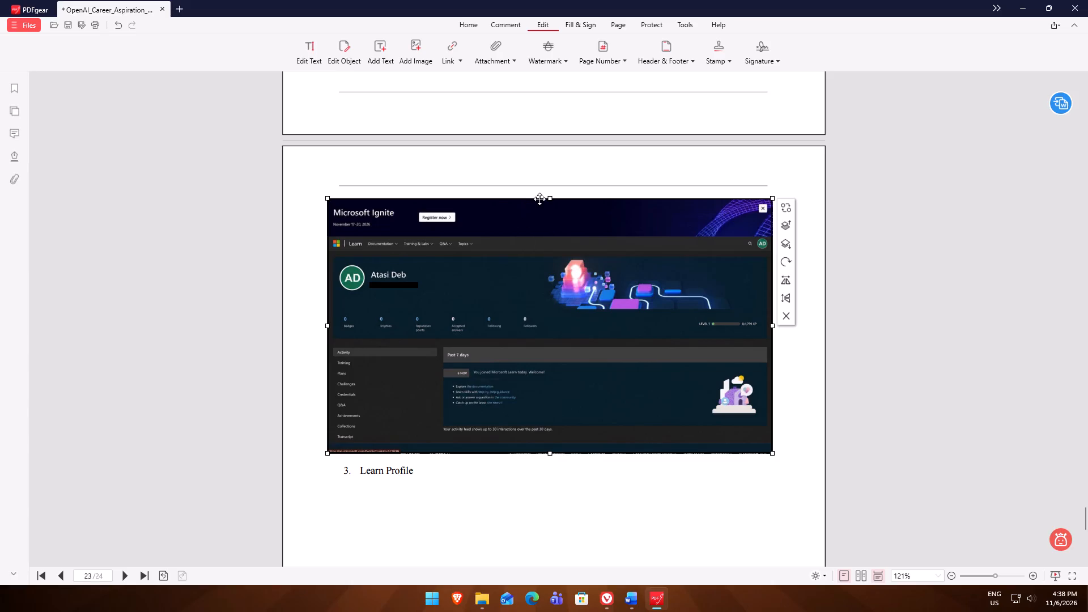
right_click(513, 236)
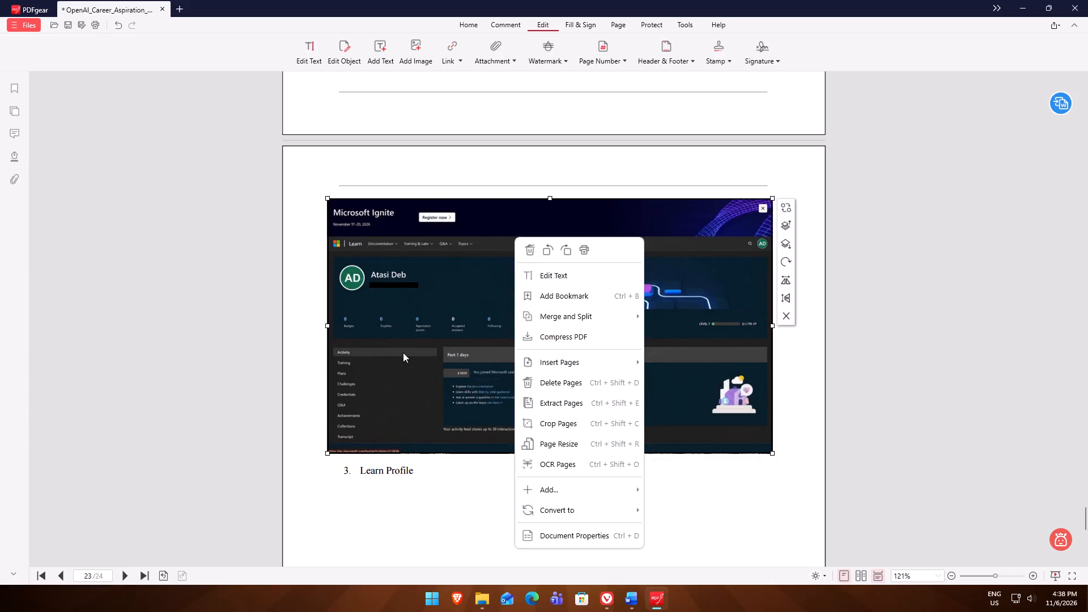
click(329, 197)
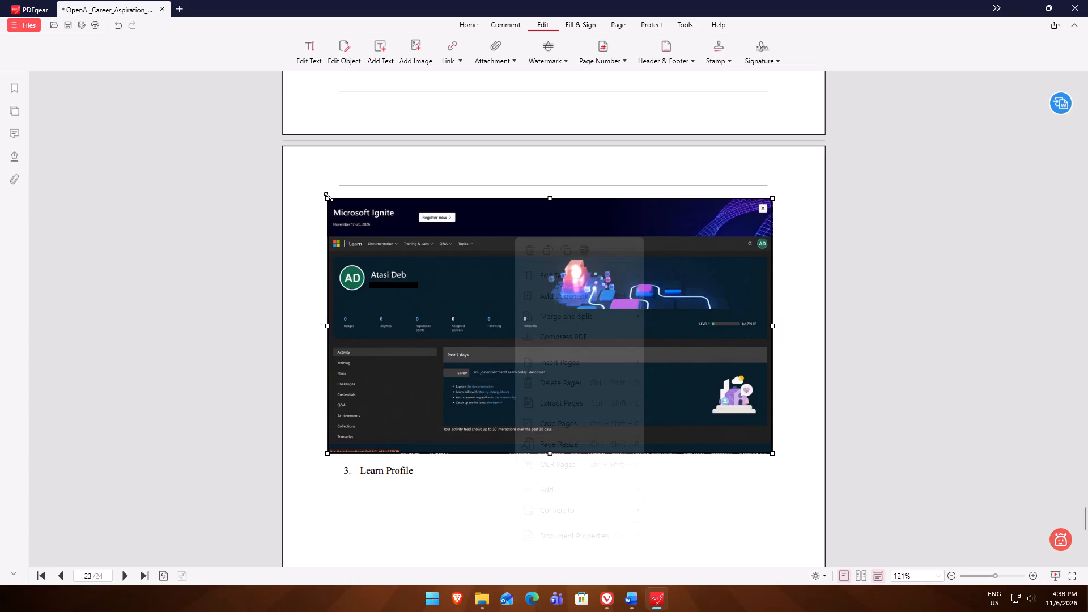
click(329, 197)
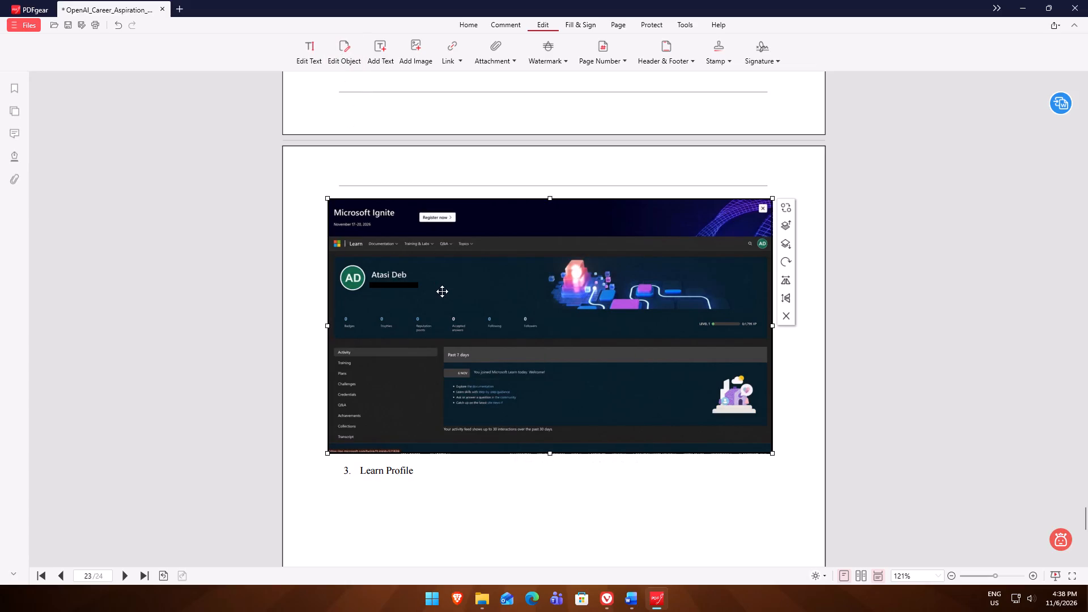
click(337, 41)
click(466, 268)
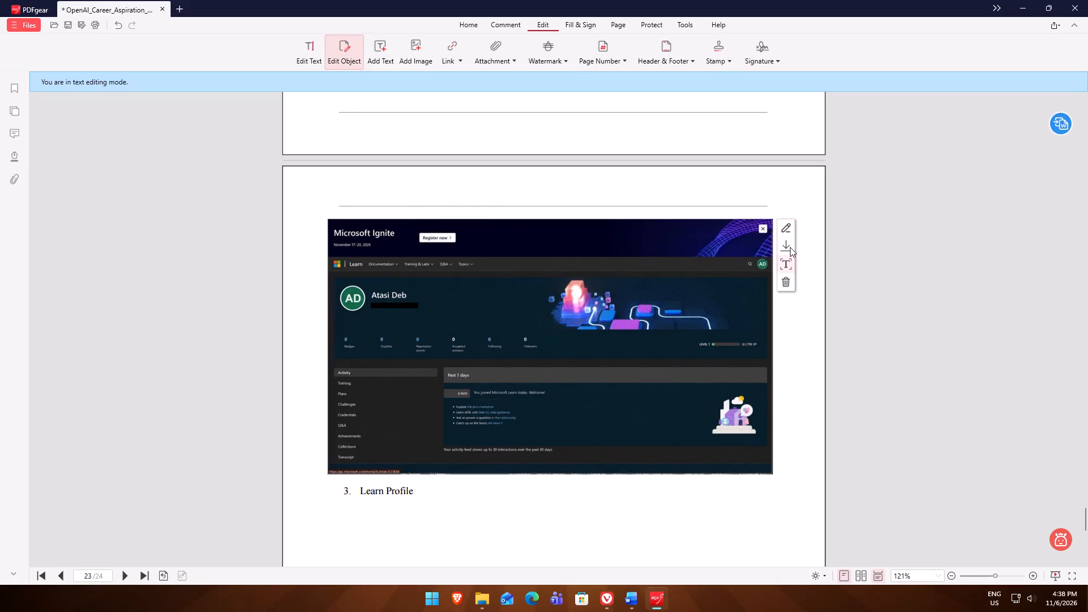
click(786, 228)
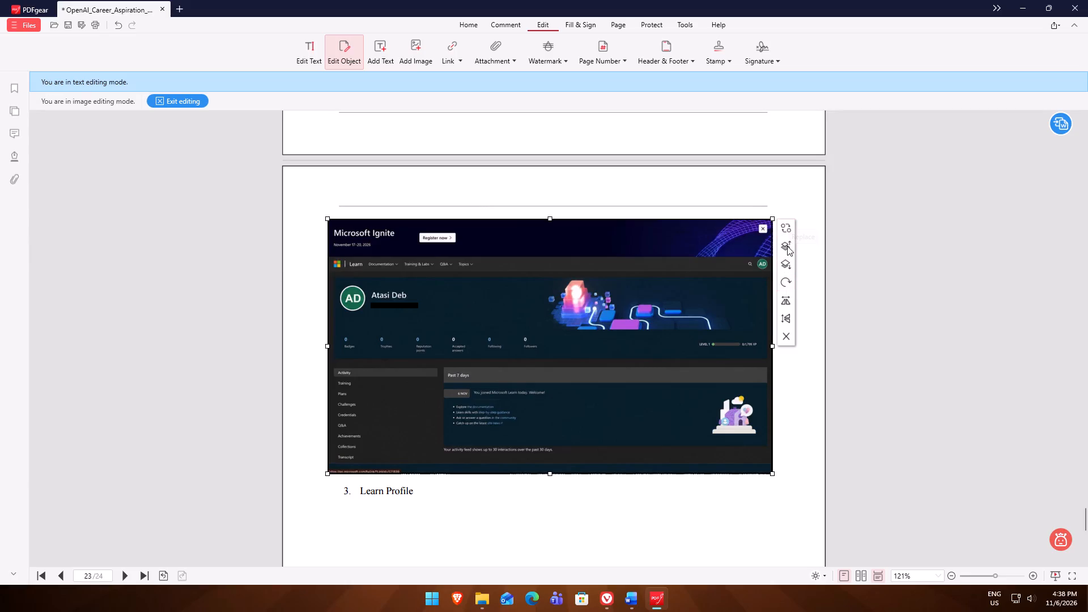
drag(785, 246, 780, 249)
right_click(603, 339)
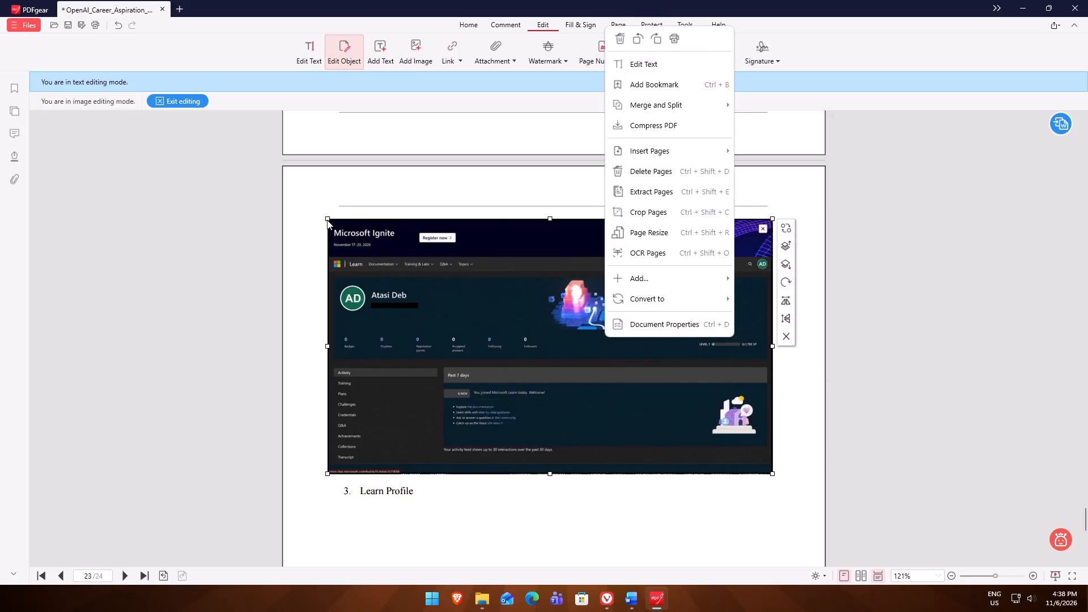
drag(328, 215, 305, 146)
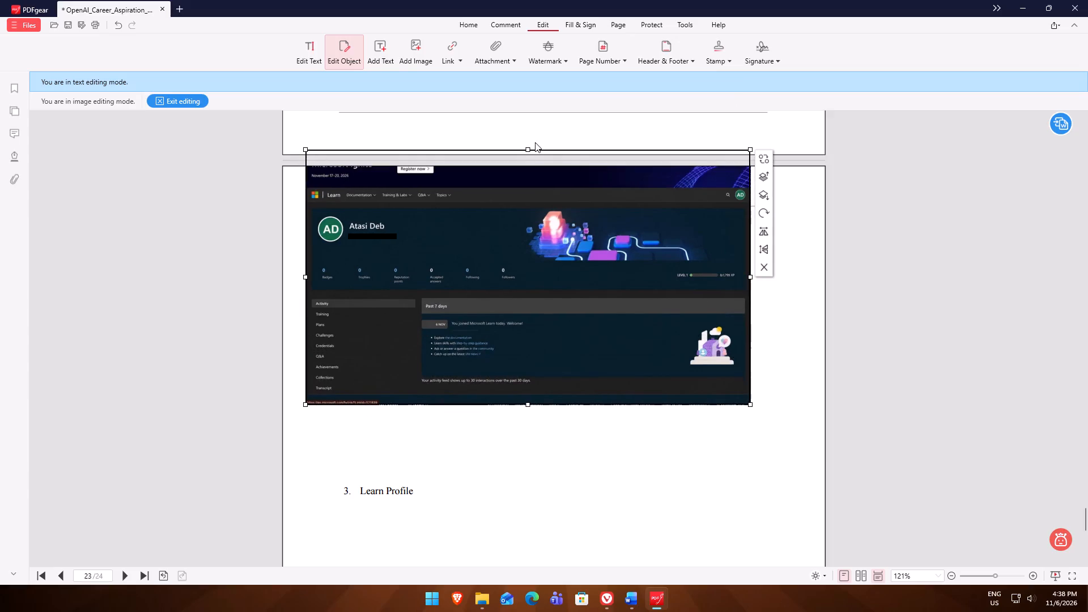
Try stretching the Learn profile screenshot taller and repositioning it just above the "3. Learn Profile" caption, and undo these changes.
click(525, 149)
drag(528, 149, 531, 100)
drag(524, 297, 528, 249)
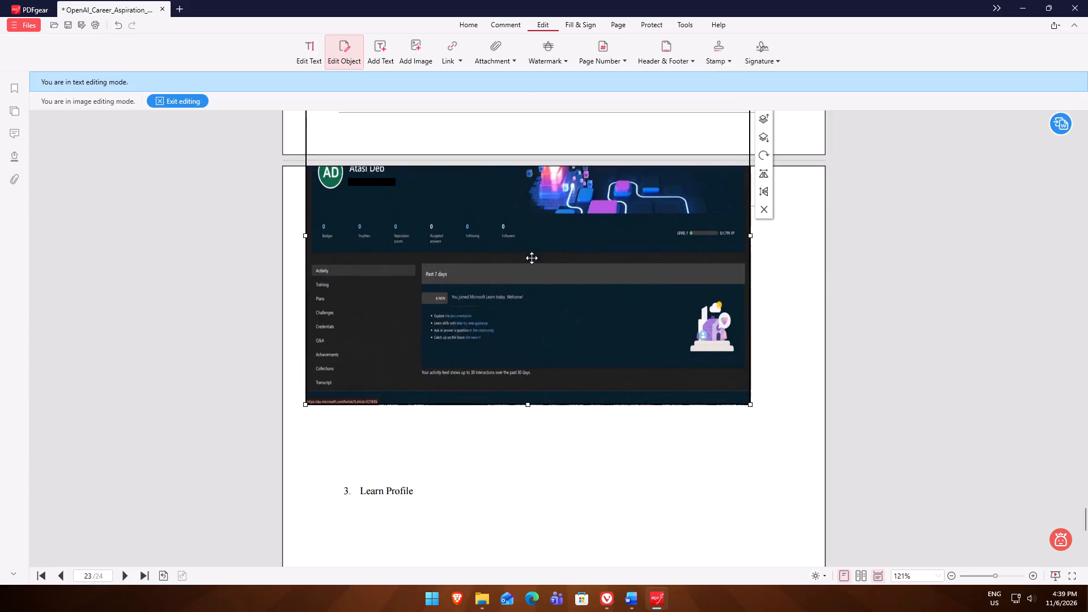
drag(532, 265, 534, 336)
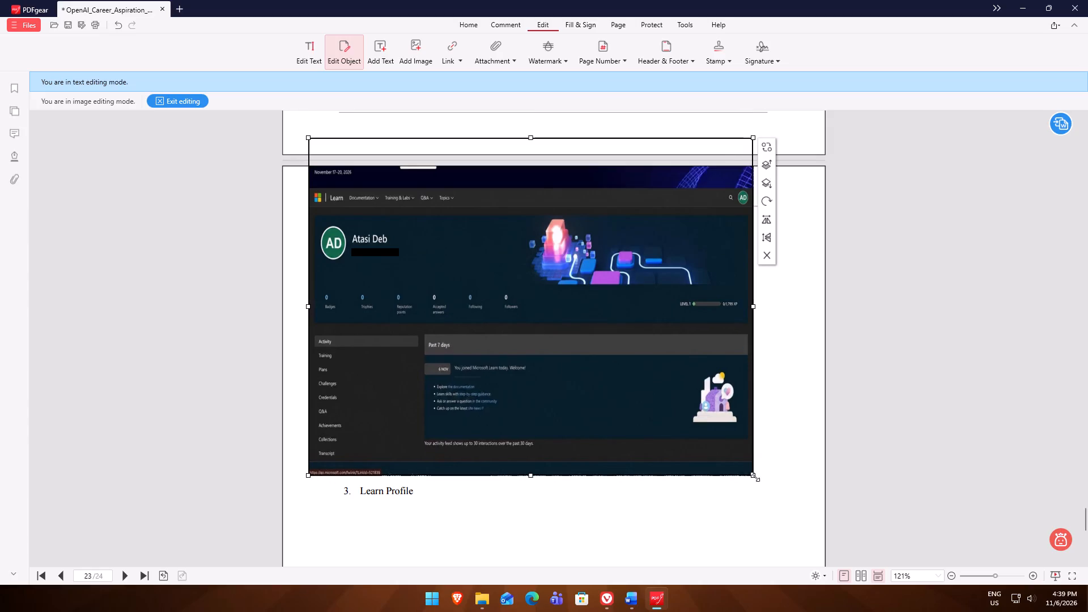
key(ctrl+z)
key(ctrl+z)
Move the Learn profile screenshot further up page 23 so its header strip falls beyond the page's top edge, and deselect it.
drag(598, 286, 597, 246)
click(546, 301)
drag(519, 375, 520, 342)
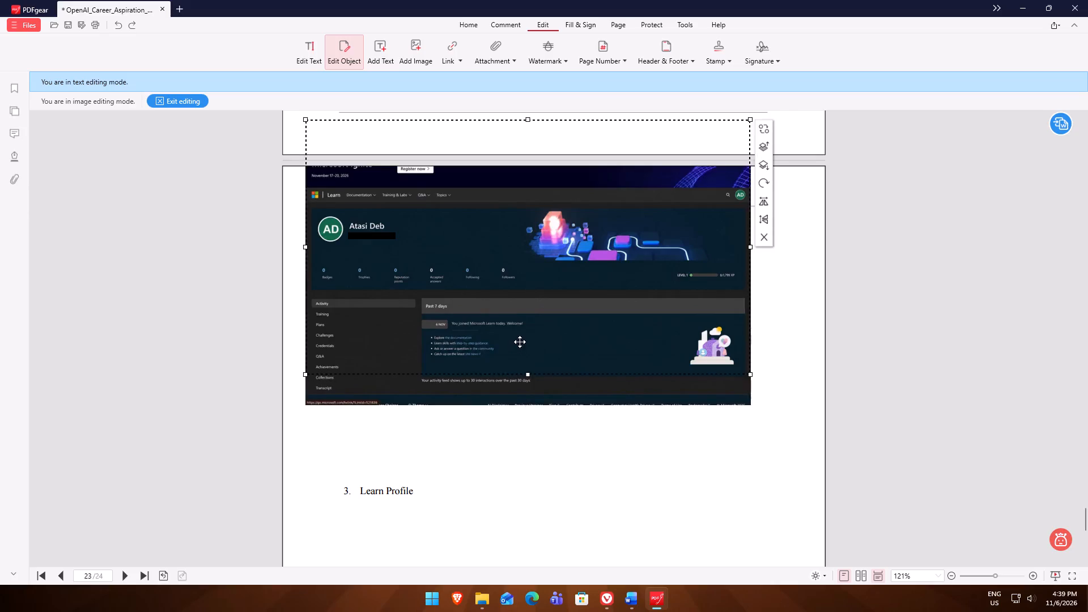
drag(520, 342, 529, 317)
drag(526, 320, 517, 342)
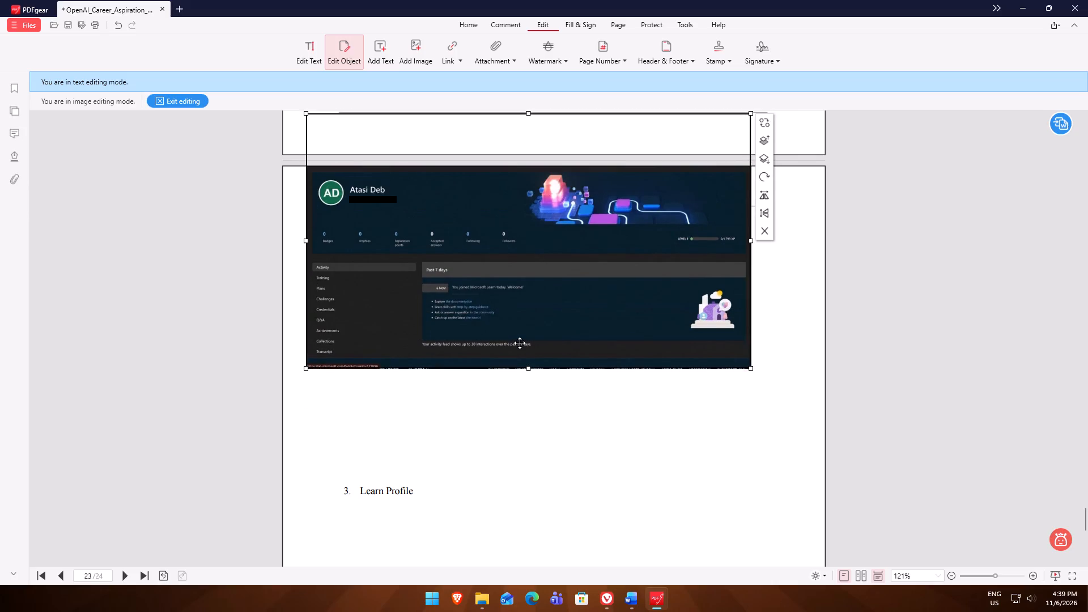
click(641, 496)
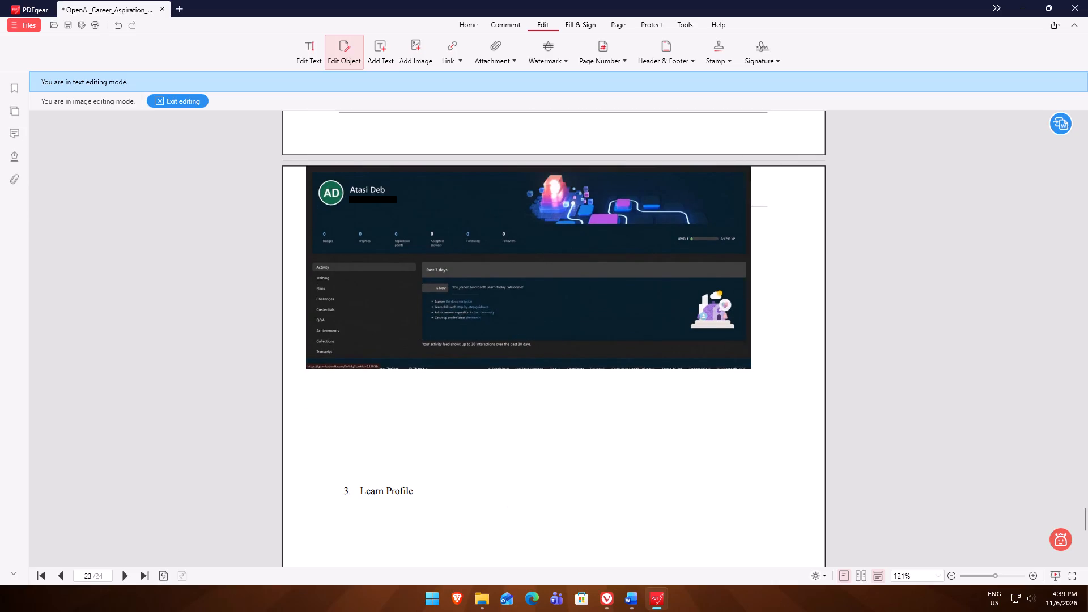
Select the Microsoft Learn LinkedIn screenshot above the "4. Joined Linkedin Community" caption on page 24.
scroll(406, 488, down, 17)
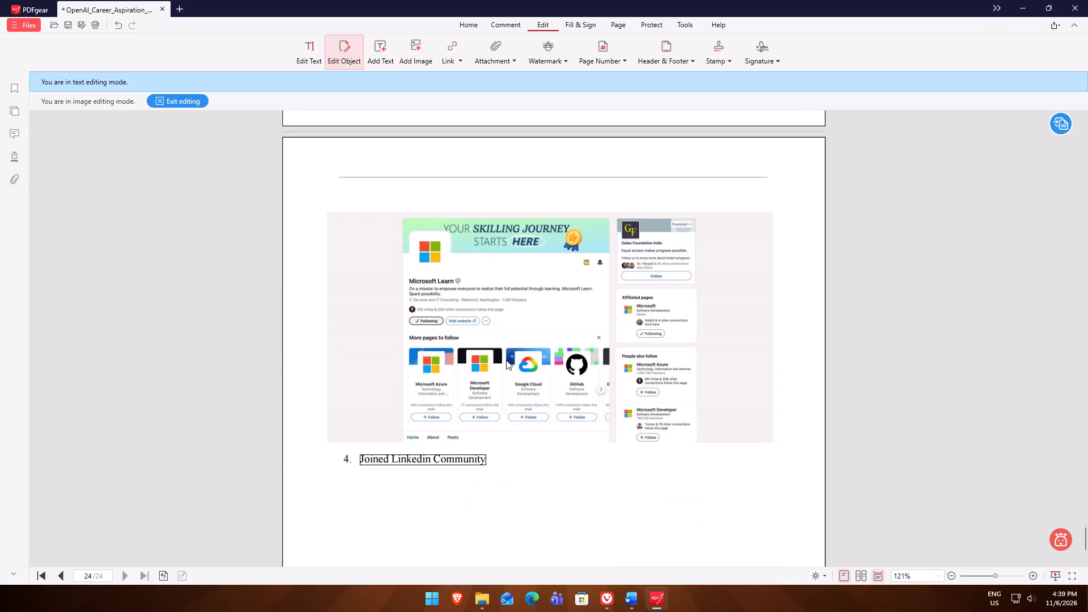
click(506, 360)
scroll(507, 366, down, 12)
scroll(512, 372, up, 5)
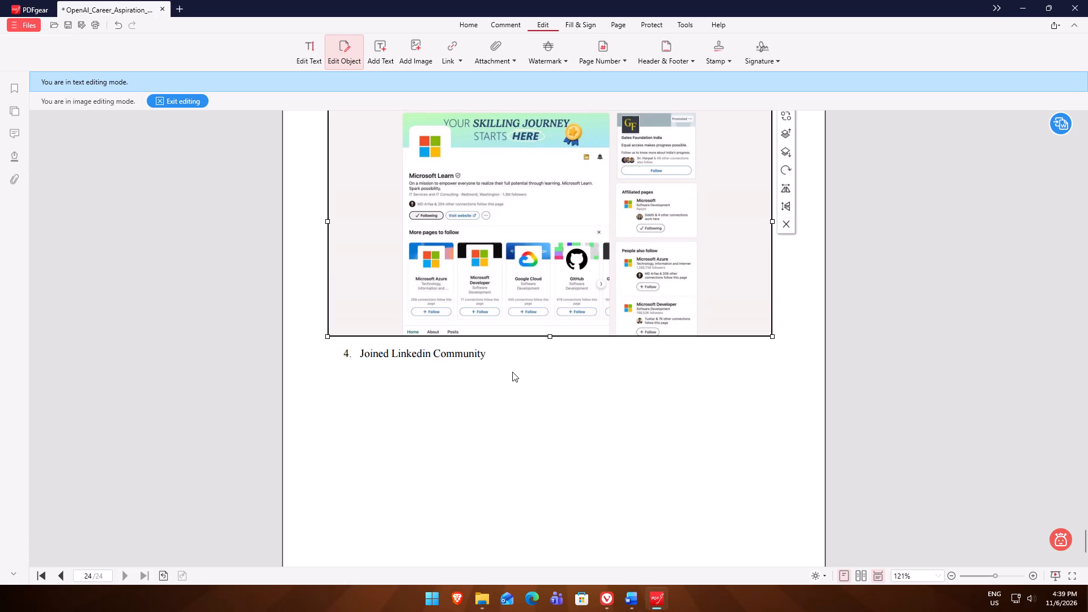
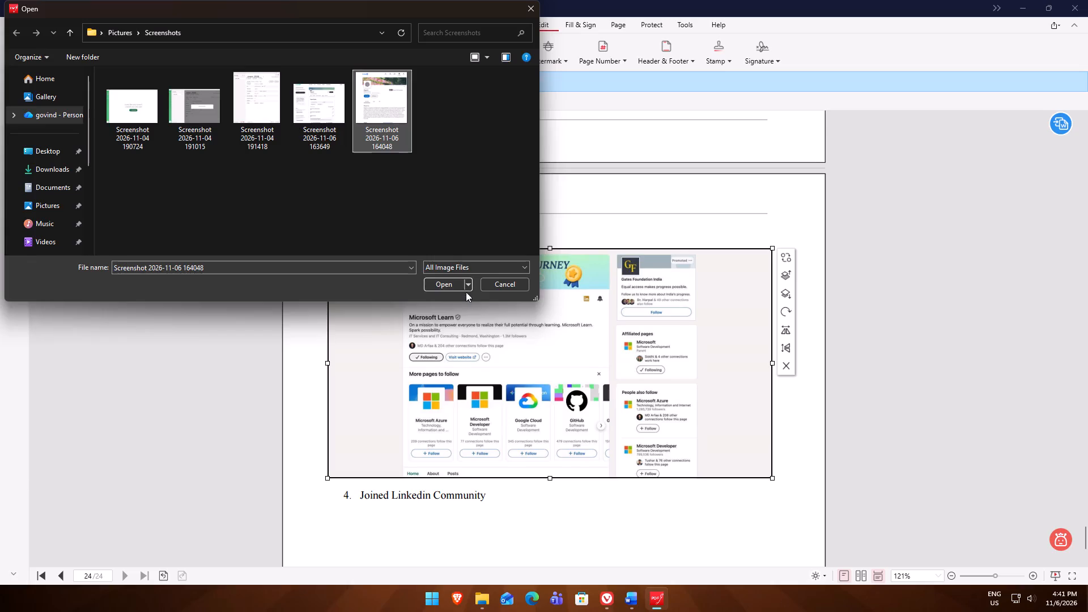
click(460, 286)
drag(522, 345, 487, 326)
drag(484, 325, 465, 325)
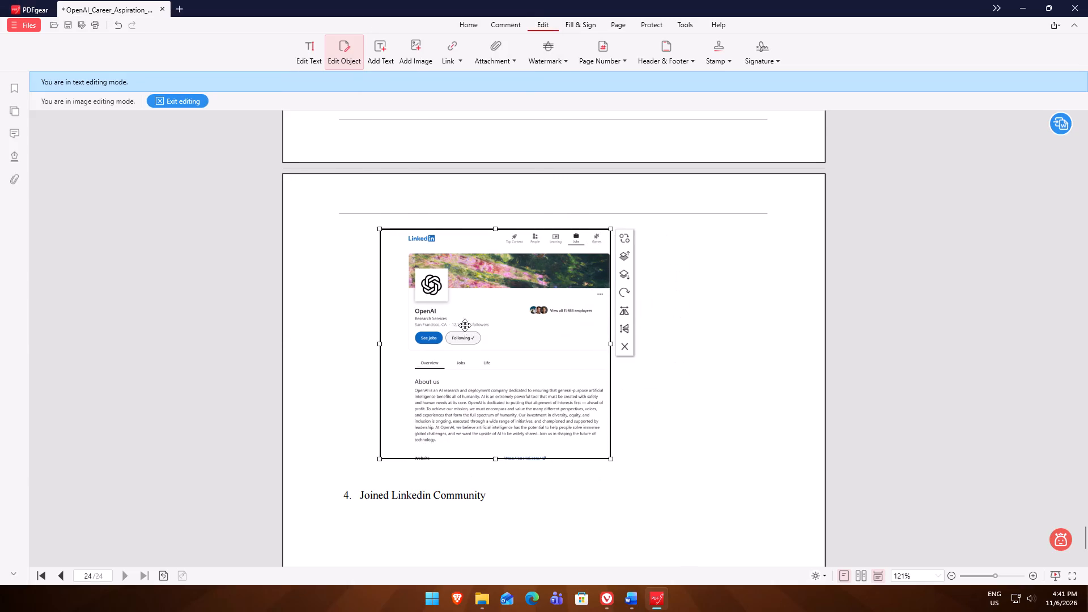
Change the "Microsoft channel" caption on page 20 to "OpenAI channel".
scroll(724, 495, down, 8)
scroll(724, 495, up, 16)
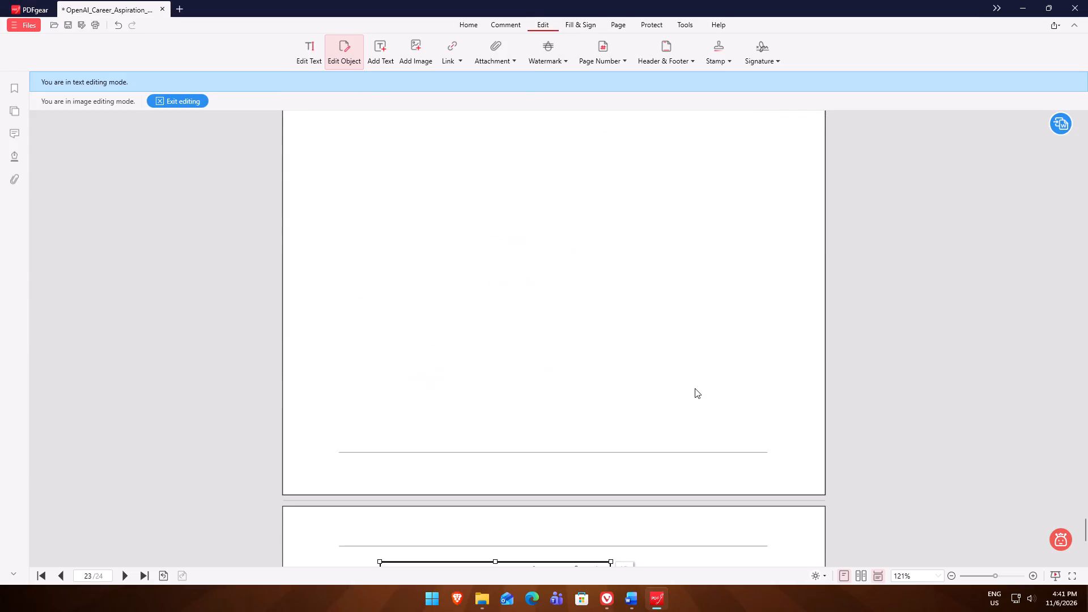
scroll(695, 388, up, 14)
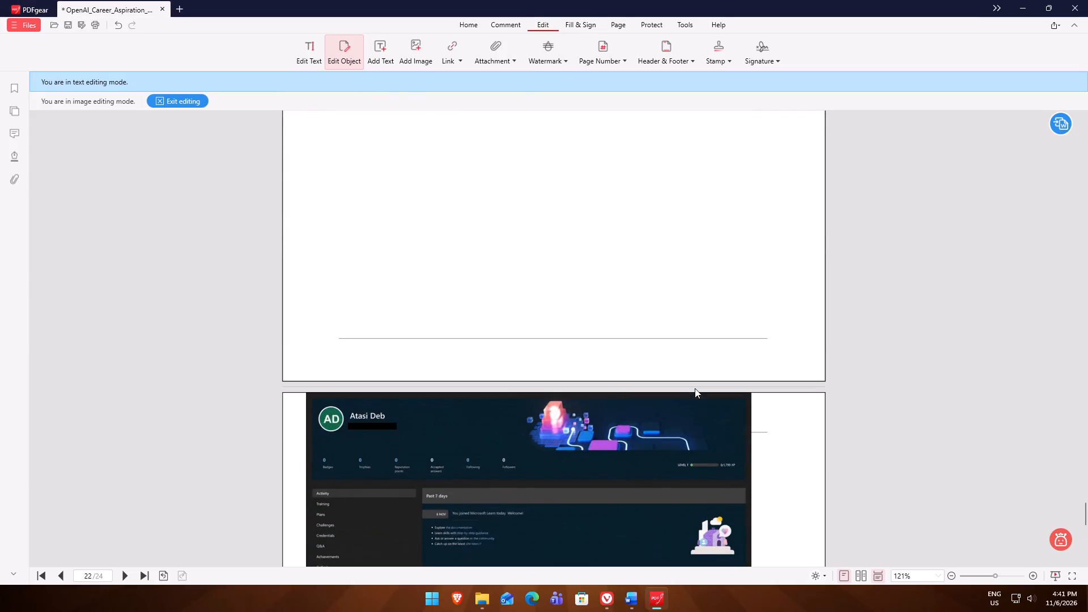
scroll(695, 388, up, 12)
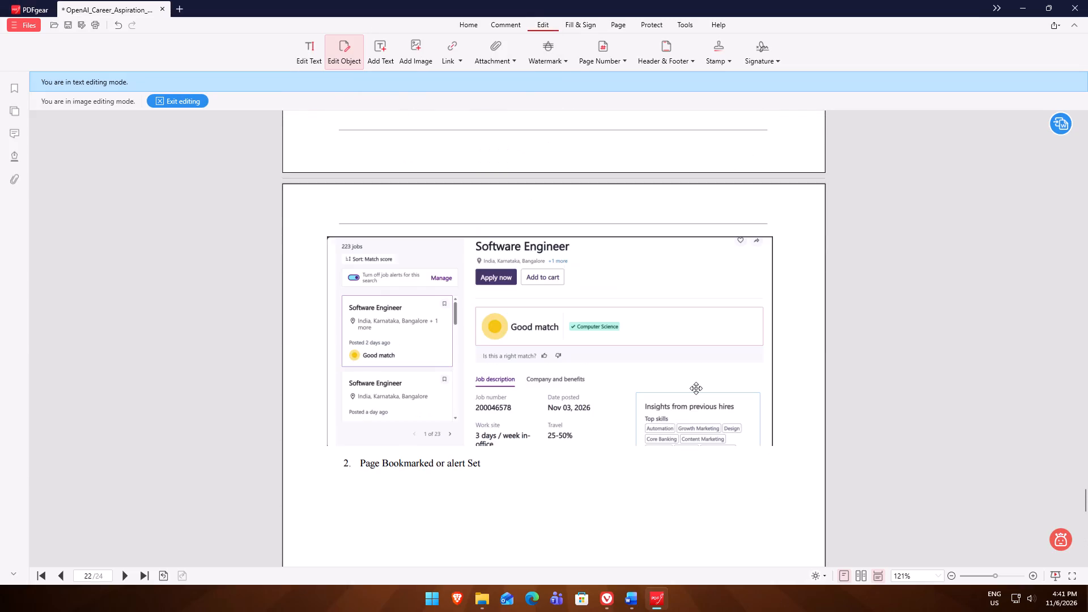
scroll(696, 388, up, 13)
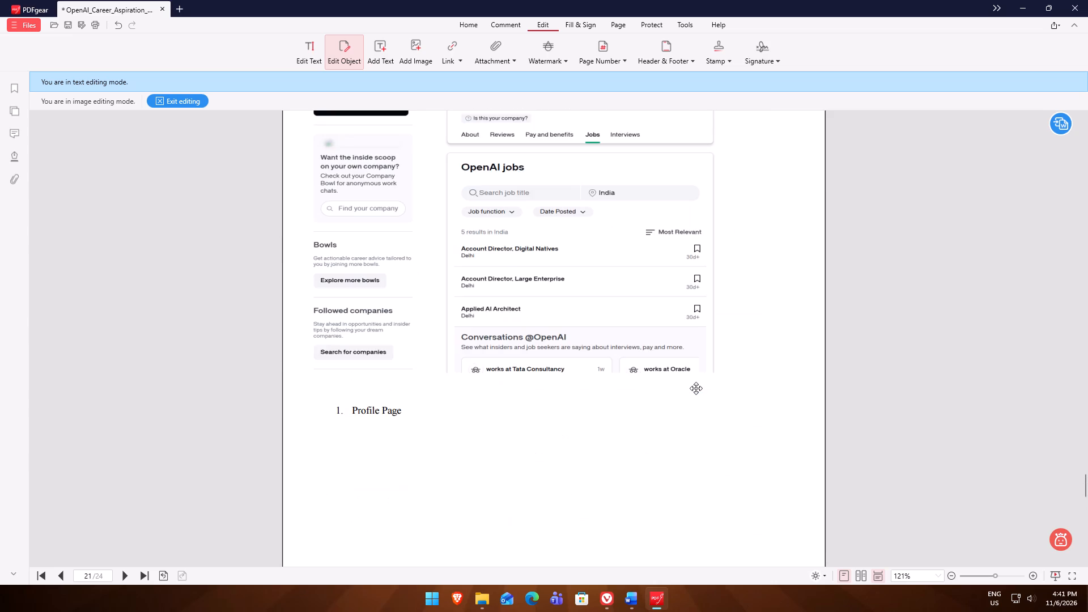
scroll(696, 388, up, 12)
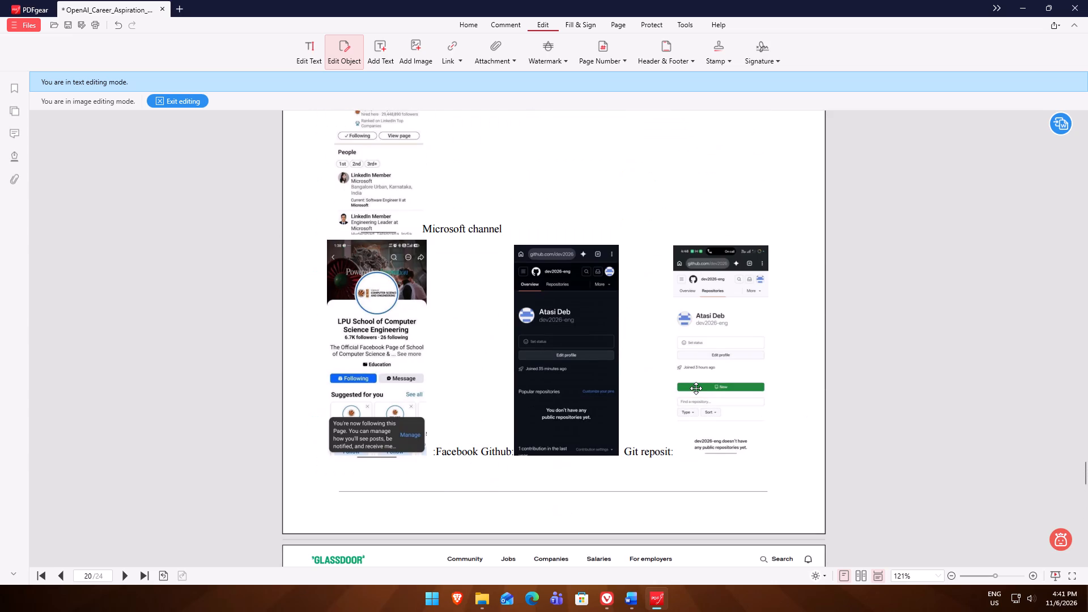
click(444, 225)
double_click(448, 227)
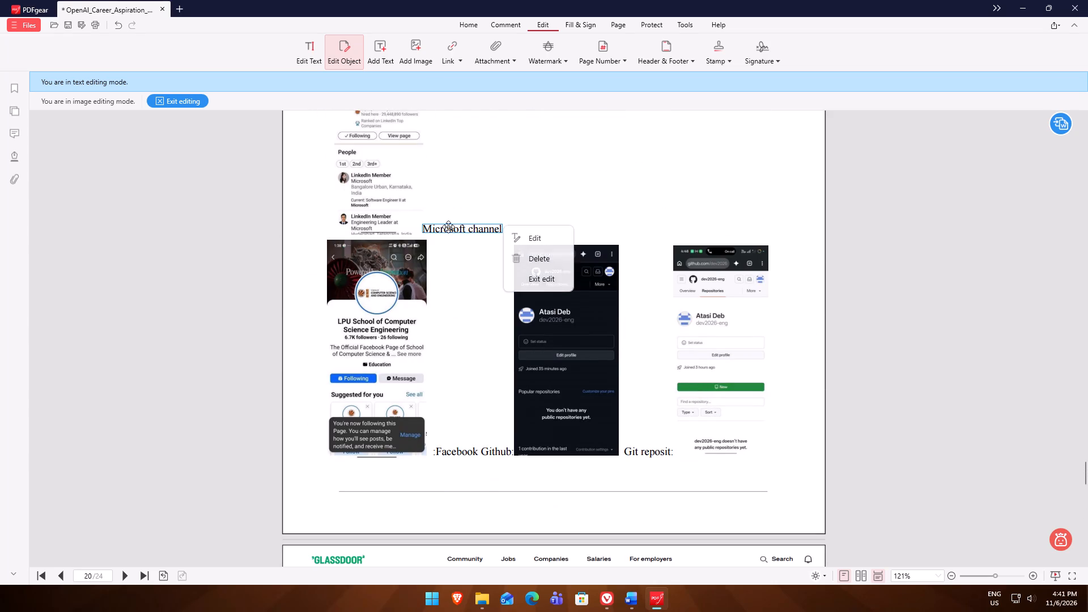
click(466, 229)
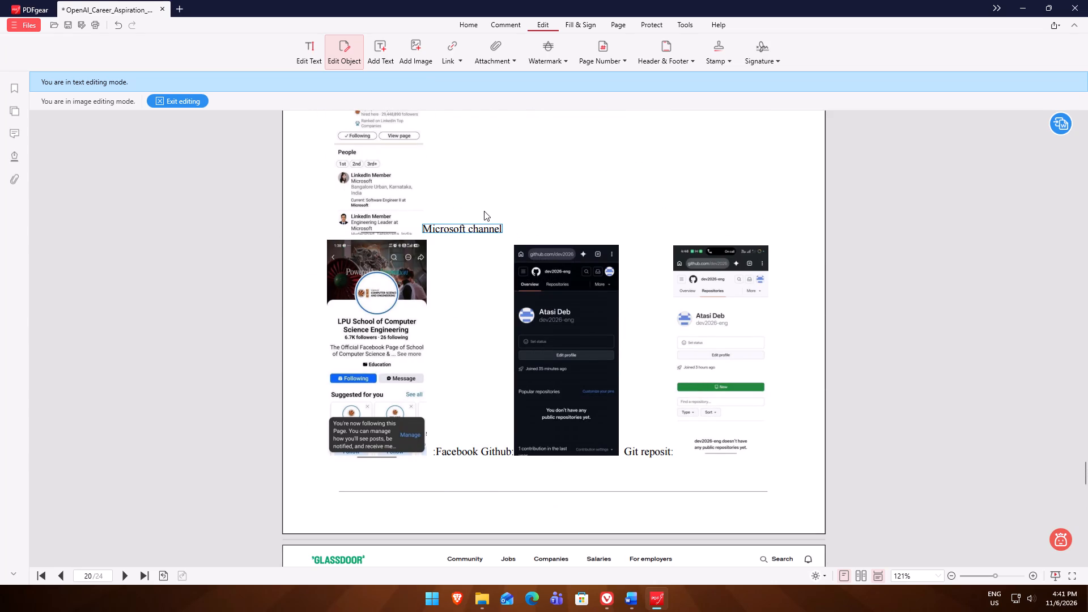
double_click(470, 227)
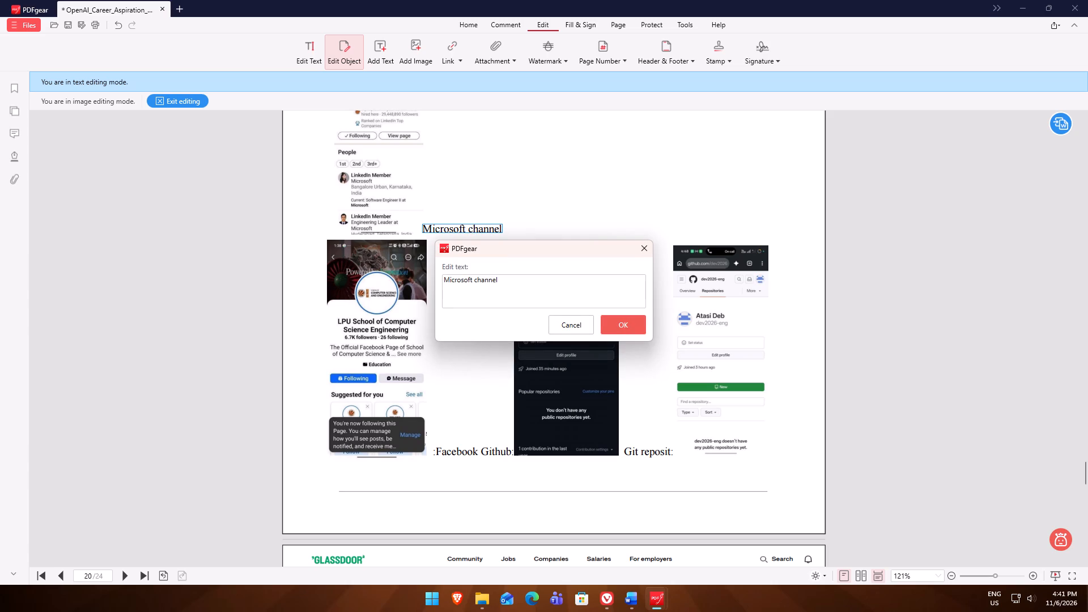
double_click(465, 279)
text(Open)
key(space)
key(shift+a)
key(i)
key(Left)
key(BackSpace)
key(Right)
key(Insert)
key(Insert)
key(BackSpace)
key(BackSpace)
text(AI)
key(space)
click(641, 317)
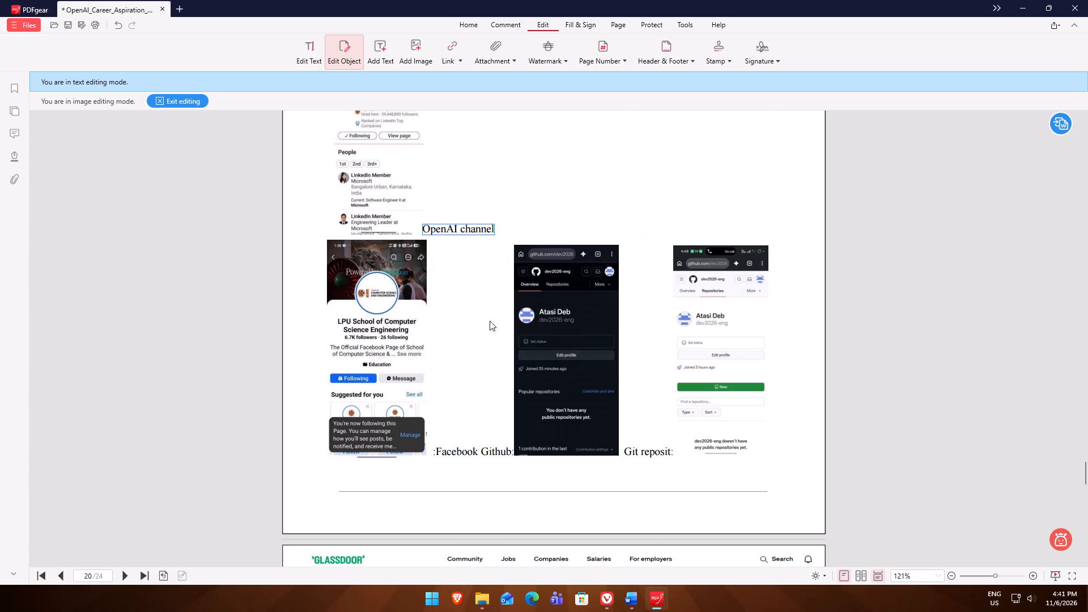
Delete the Microsoft LinkedIn search screenshot beside the "OpenAI channel" caption on page 20.
scroll(490, 321, up, 6)
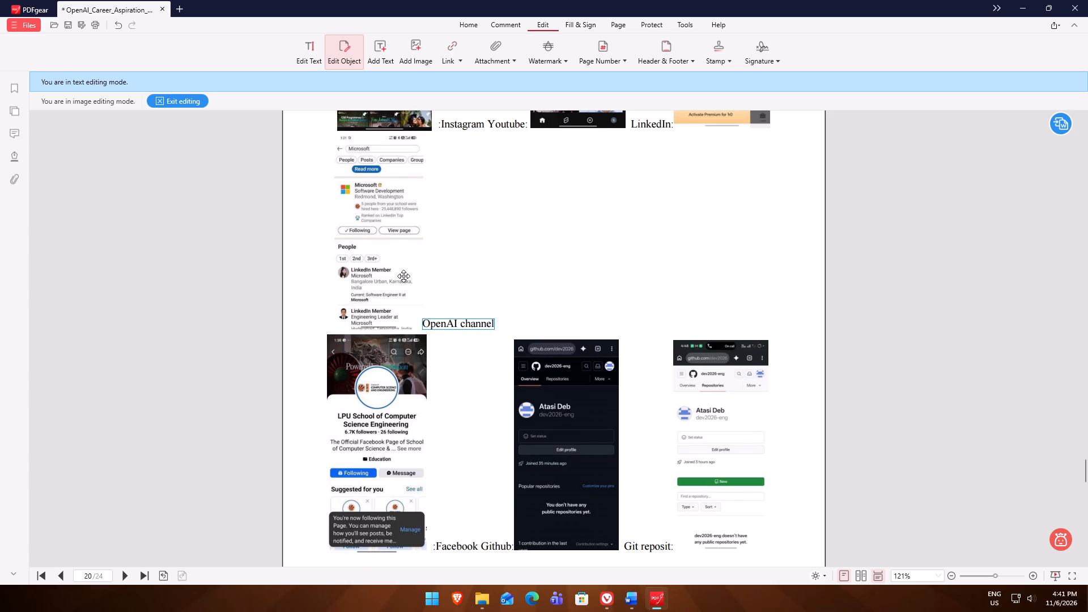
scroll(403, 276, down, 2)
scroll(403, 277, up, 5)
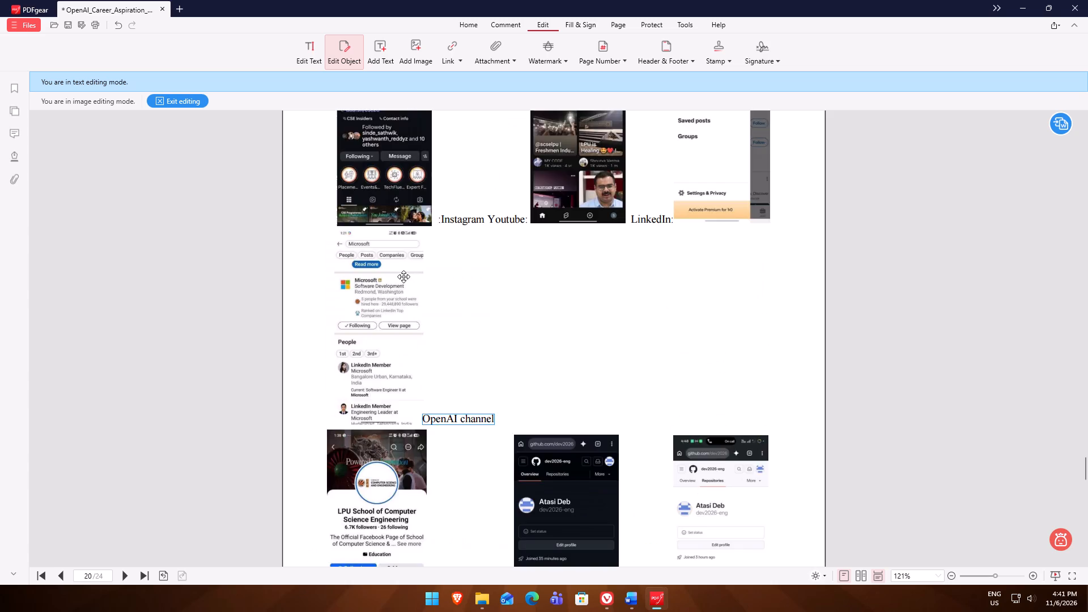
scroll(403, 277, up, 3)
scroll(365, 432, down, 2)
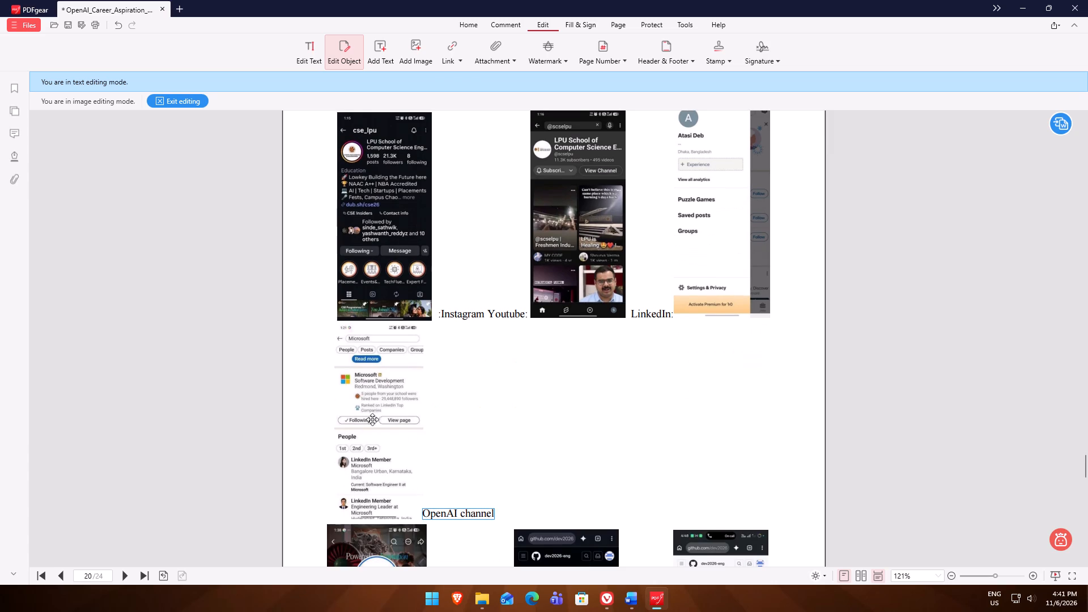
click(373, 417)
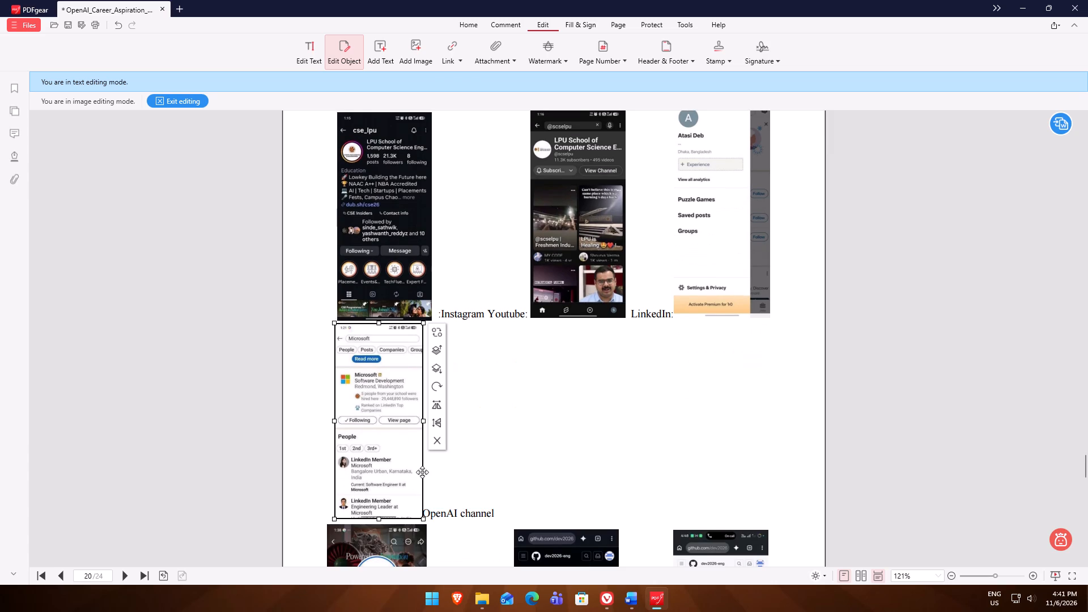
key(Delete)
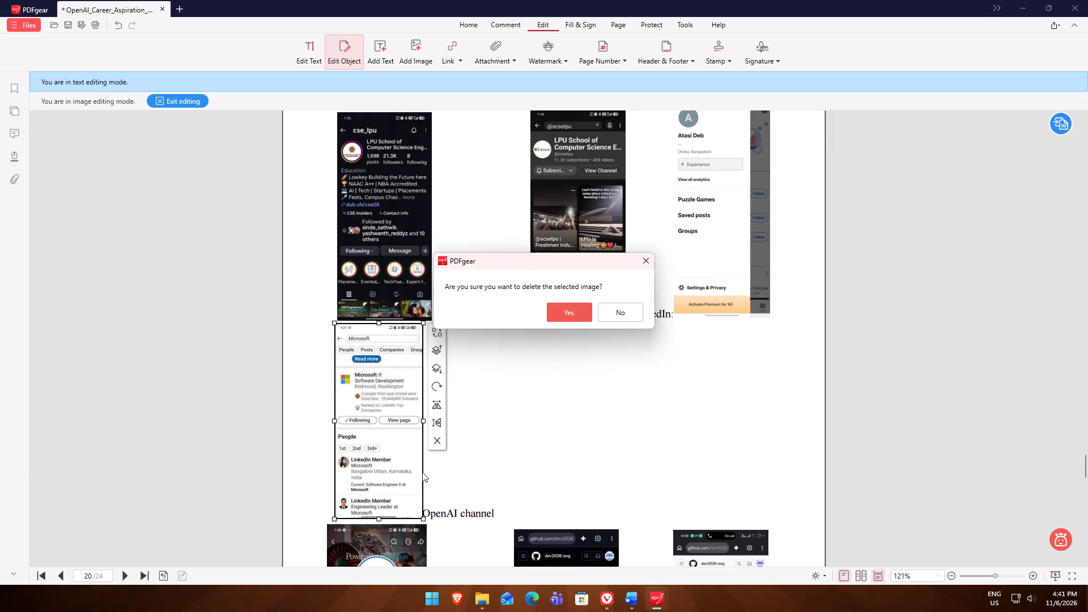
key(Return)
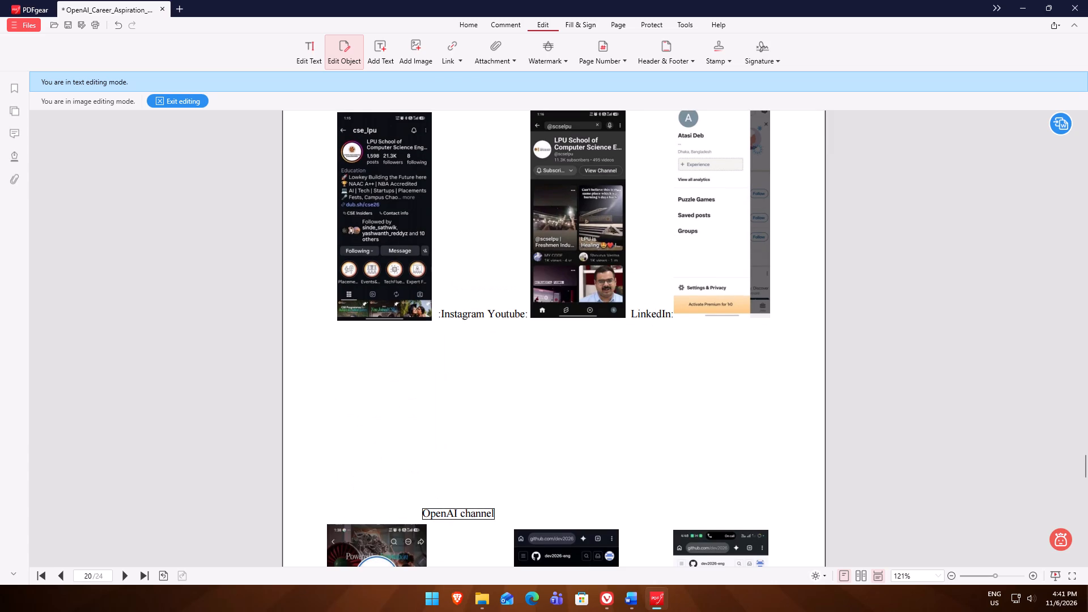
Delete the "OpenAI channel" caption on page 20.
click(443, 515)
double_click(530, 538)
Select the last line of the red note on page 19, beginning "replace or supplement them".
scroll(499, 495, up, 3)
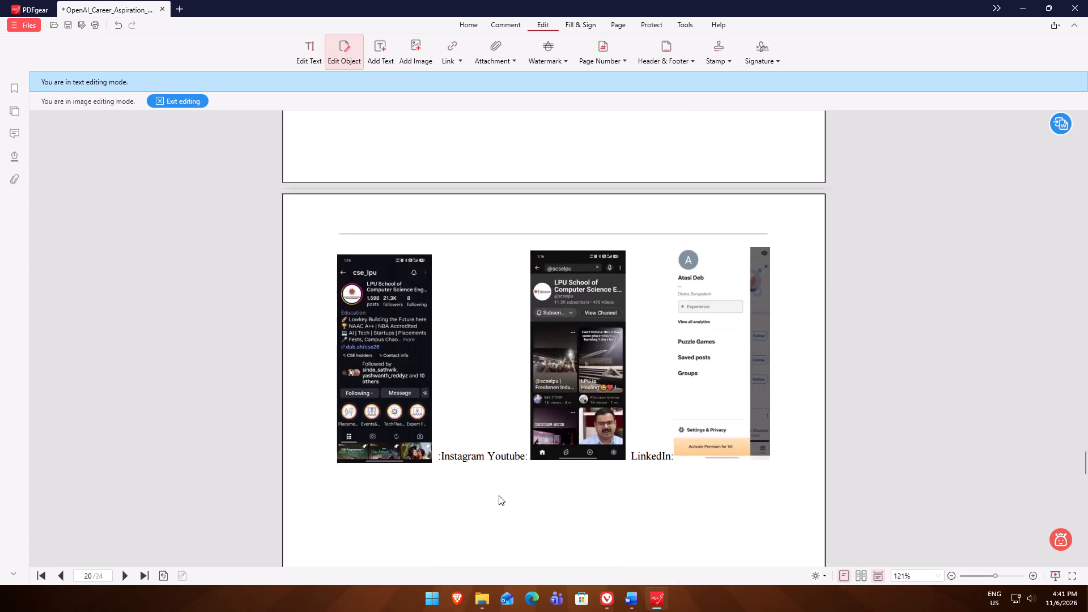
scroll(499, 495, up, 12)
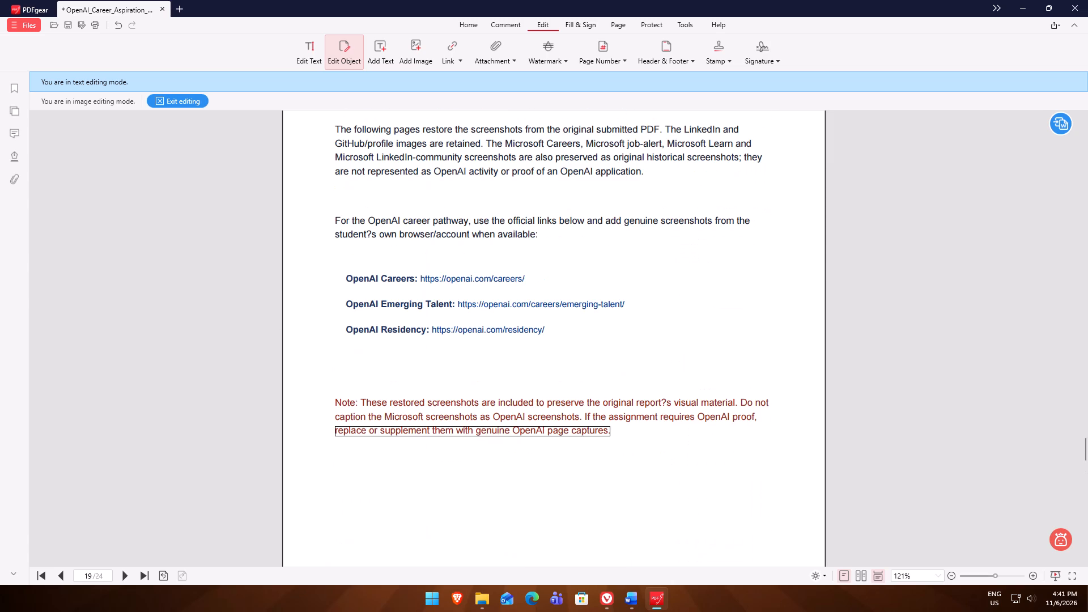
drag(619, 458, 392, 381)
drag(331, 401, 471, 449)
drag(471, 449, 552, 445)
click(554, 445)
drag(566, 438, 563, 433)
triple_click(562, 430)
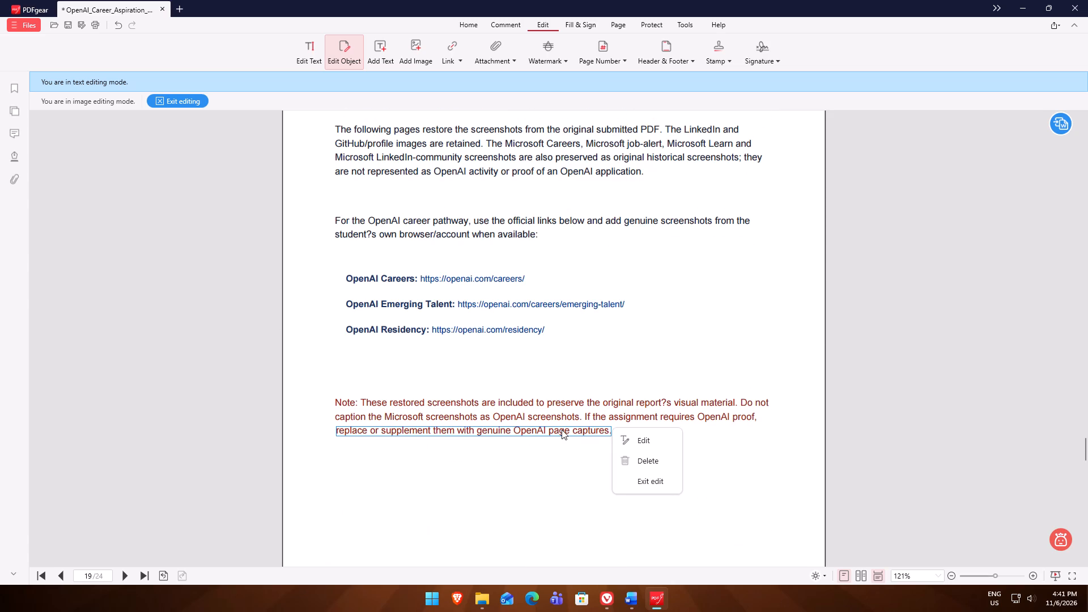
Delete all three lines of the red note about the restored screenshots below the OpenAI links on page 19.
click(631, 464)
click(628, 420)
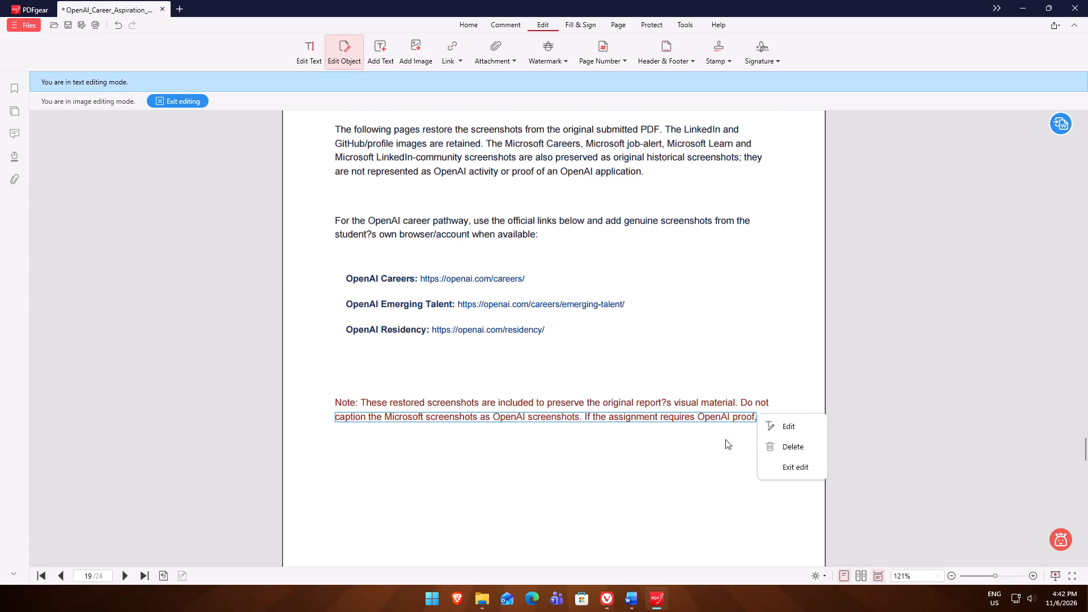
click(776, 449)
click(749, 406)
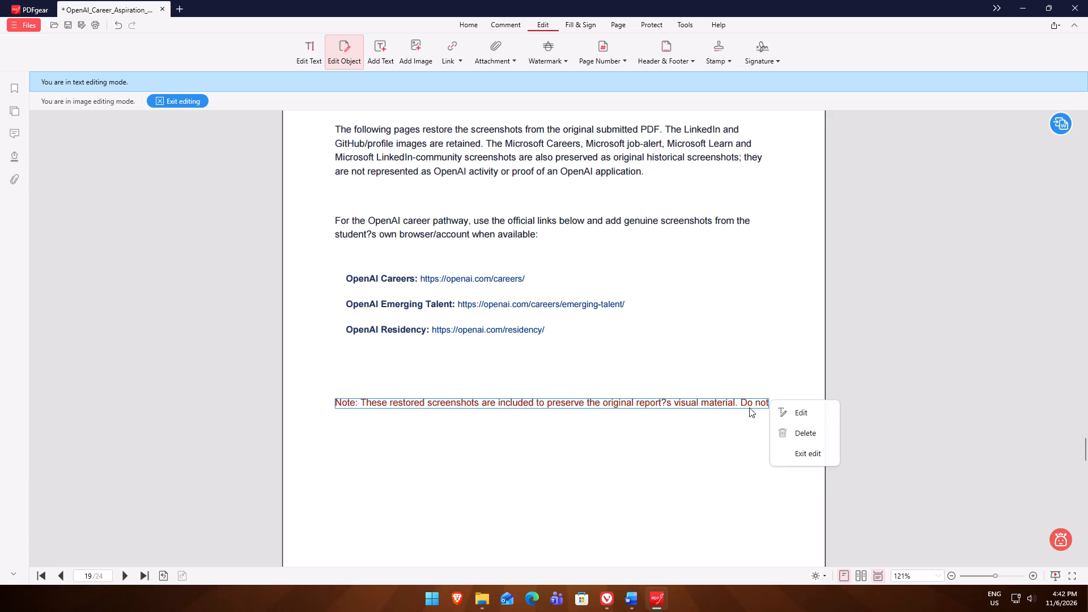
click(775, 426)
Open the document's text search on the appendix page.
scroll(603, 438, up, 19)
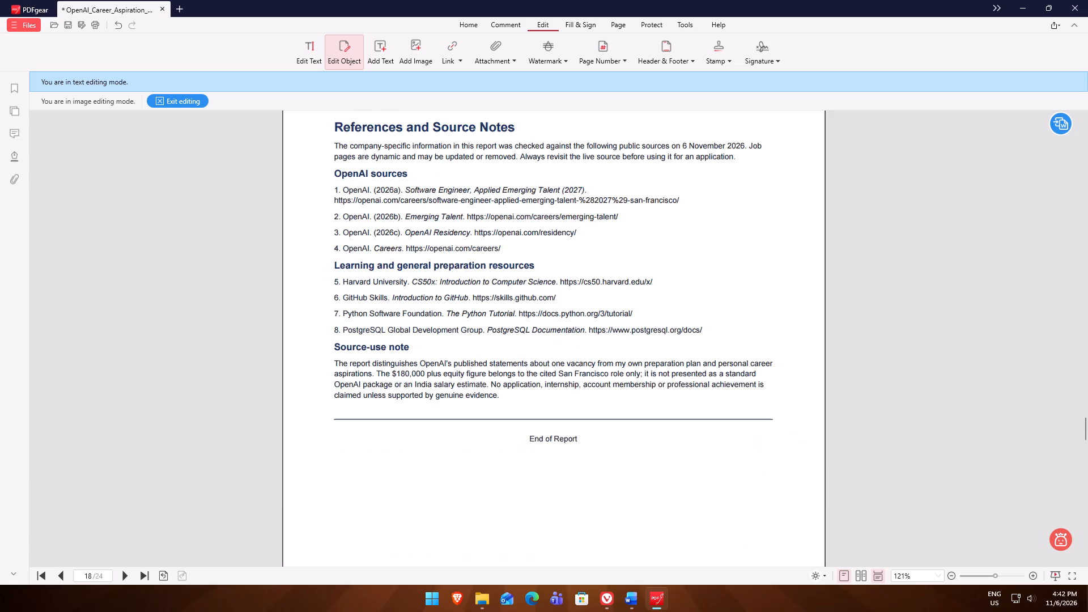
scroll(602, 436, down, 18)
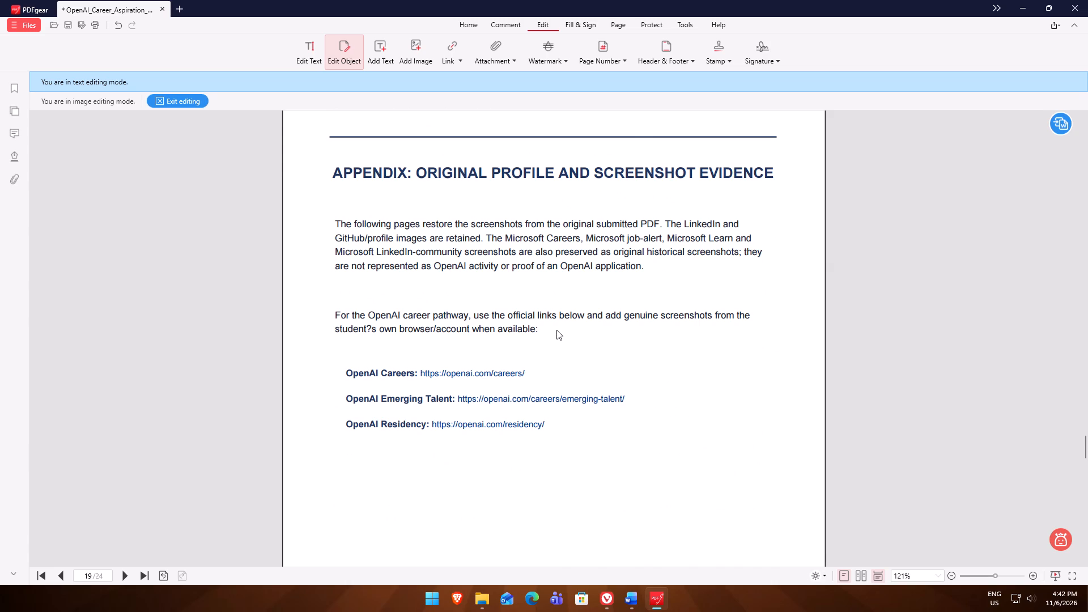
key(ctrl+f)
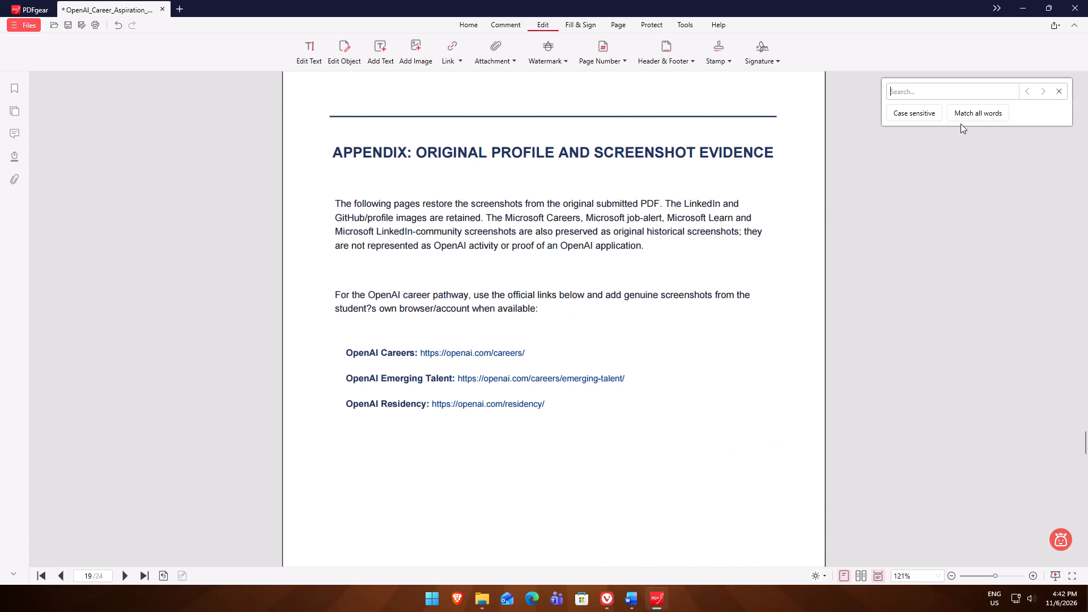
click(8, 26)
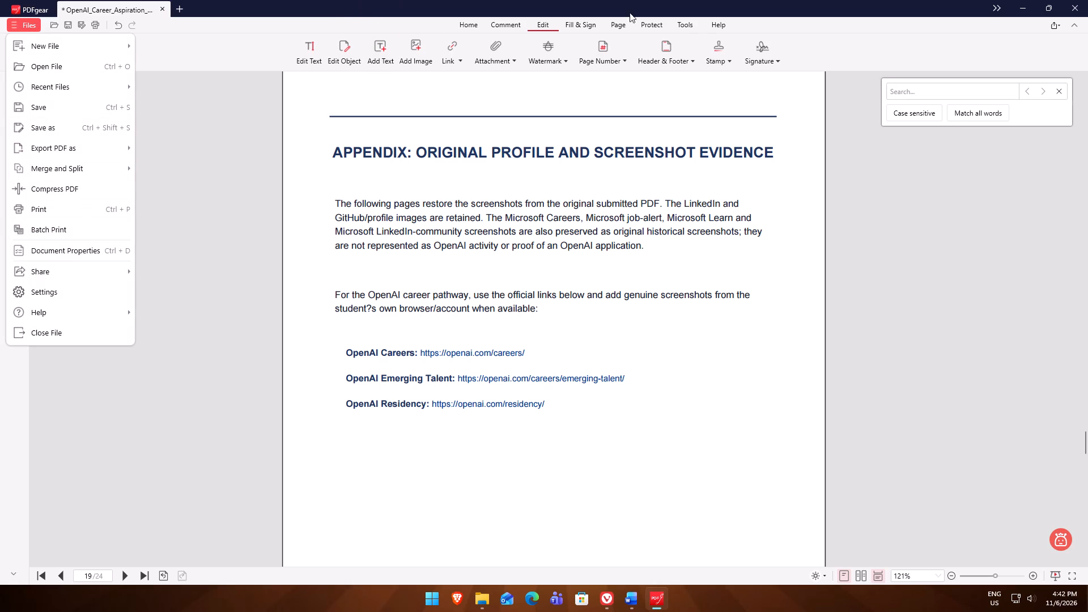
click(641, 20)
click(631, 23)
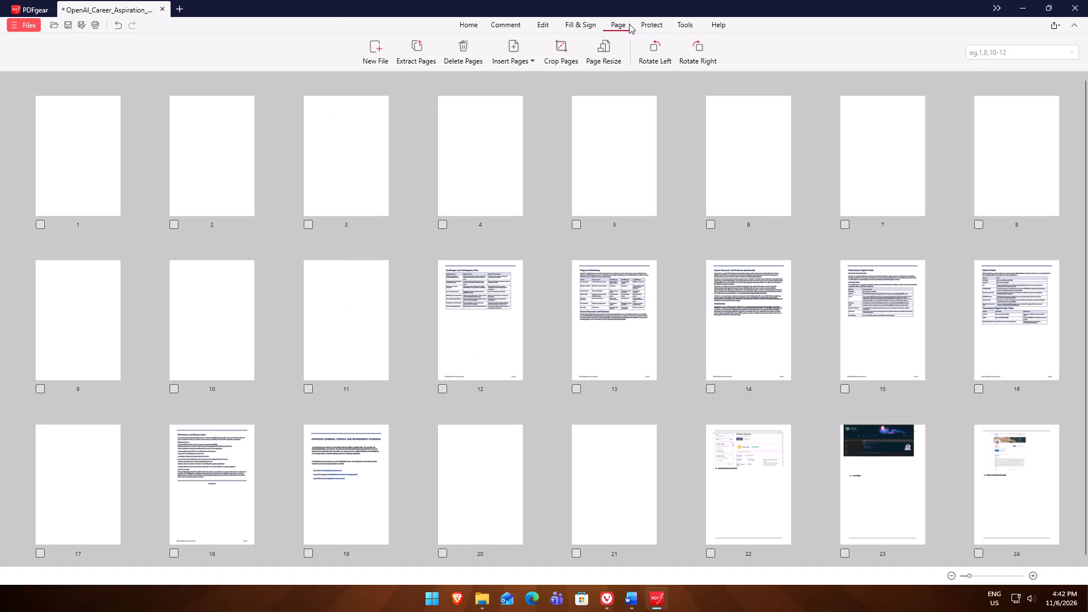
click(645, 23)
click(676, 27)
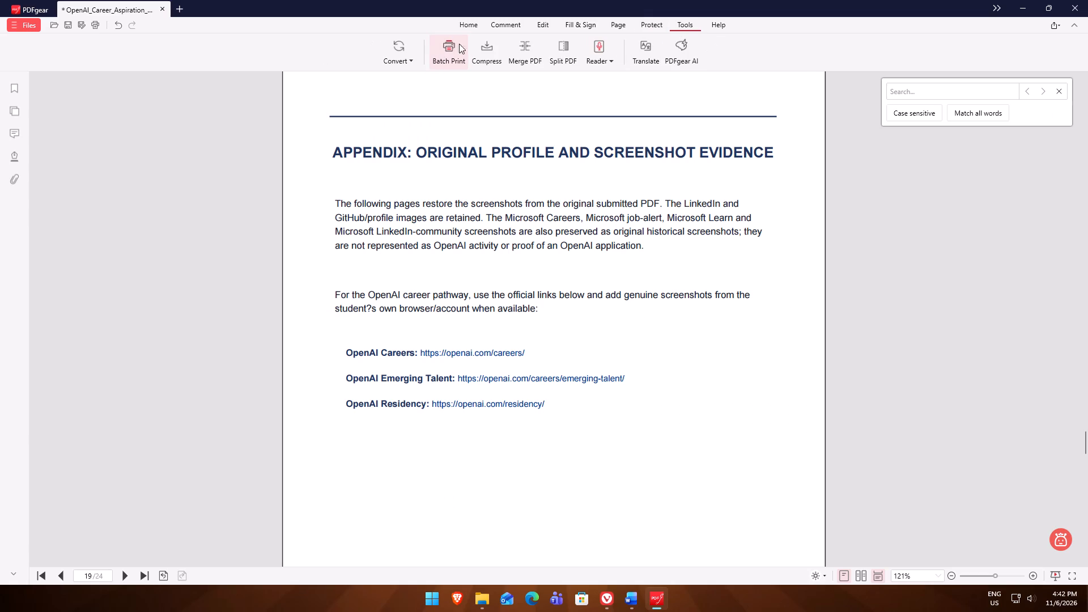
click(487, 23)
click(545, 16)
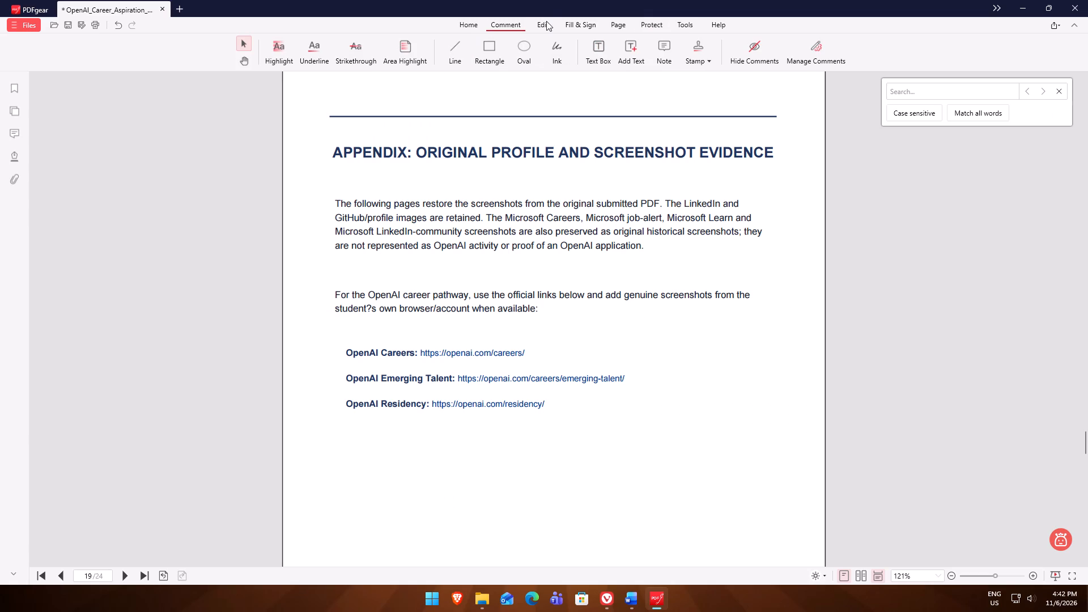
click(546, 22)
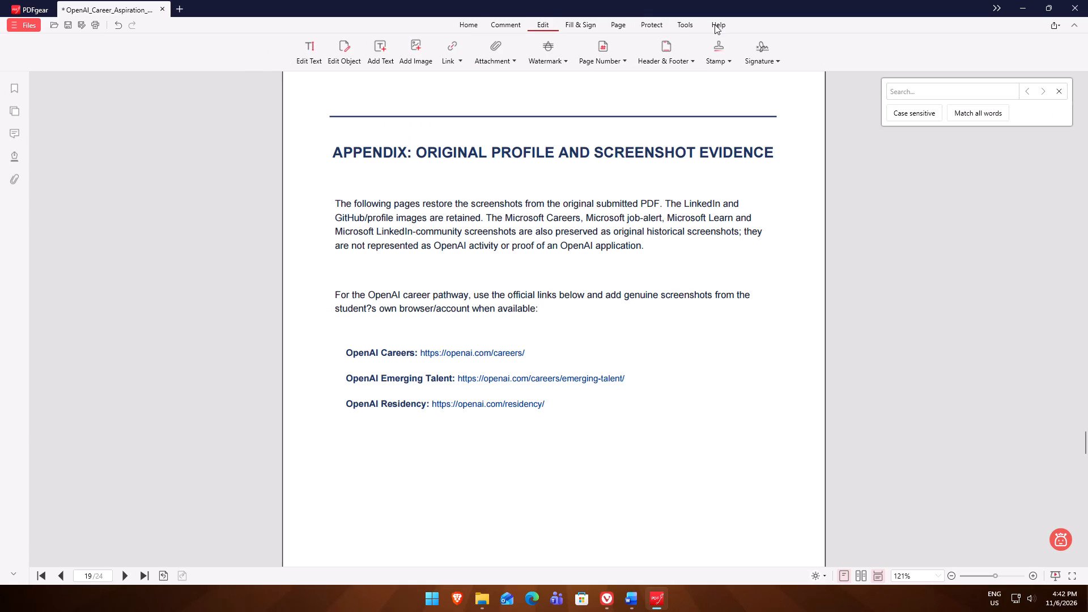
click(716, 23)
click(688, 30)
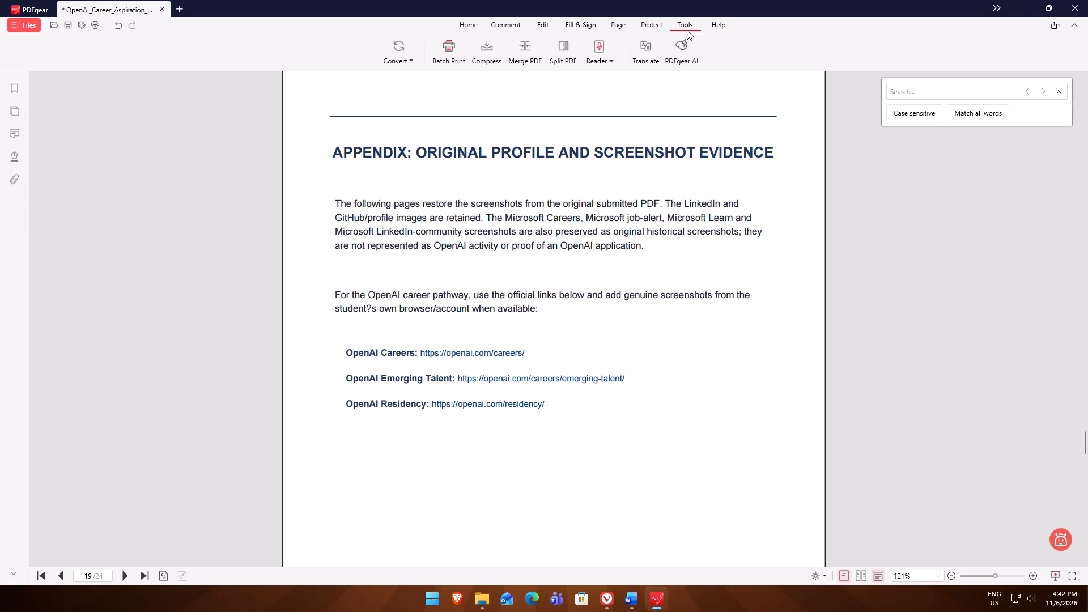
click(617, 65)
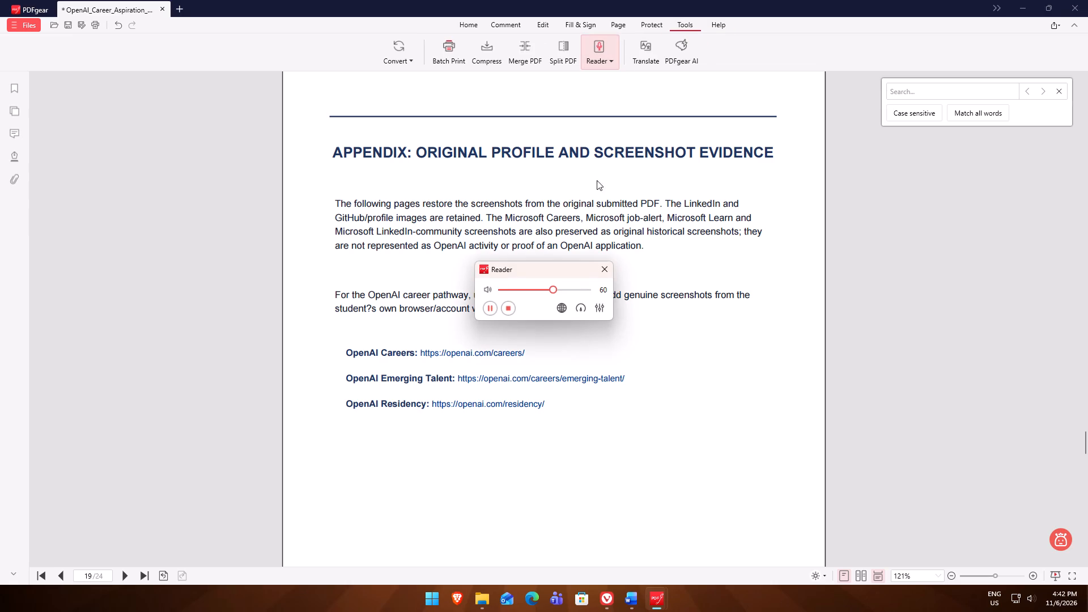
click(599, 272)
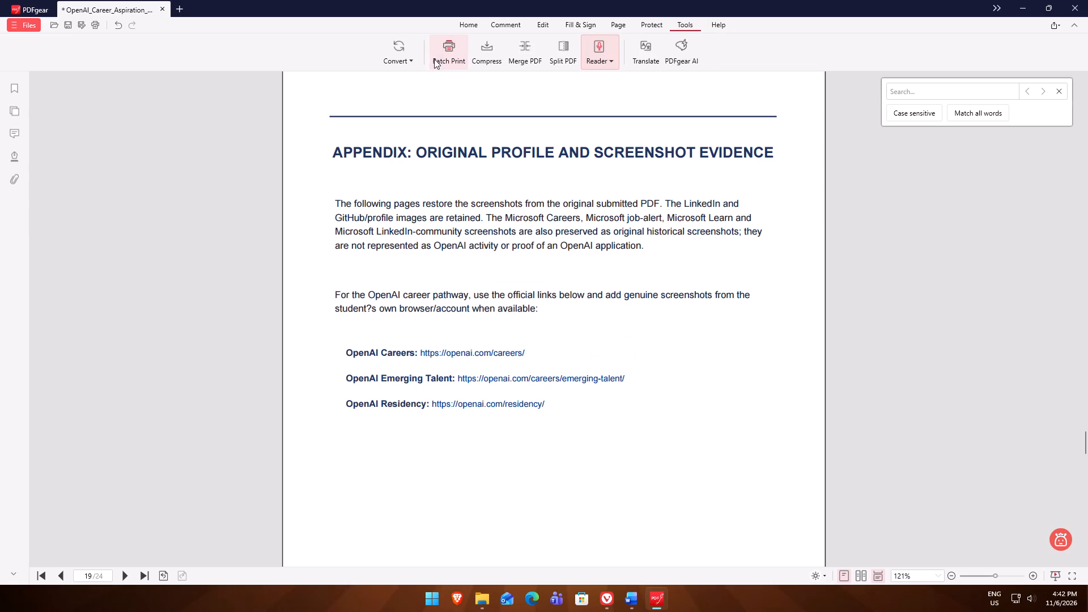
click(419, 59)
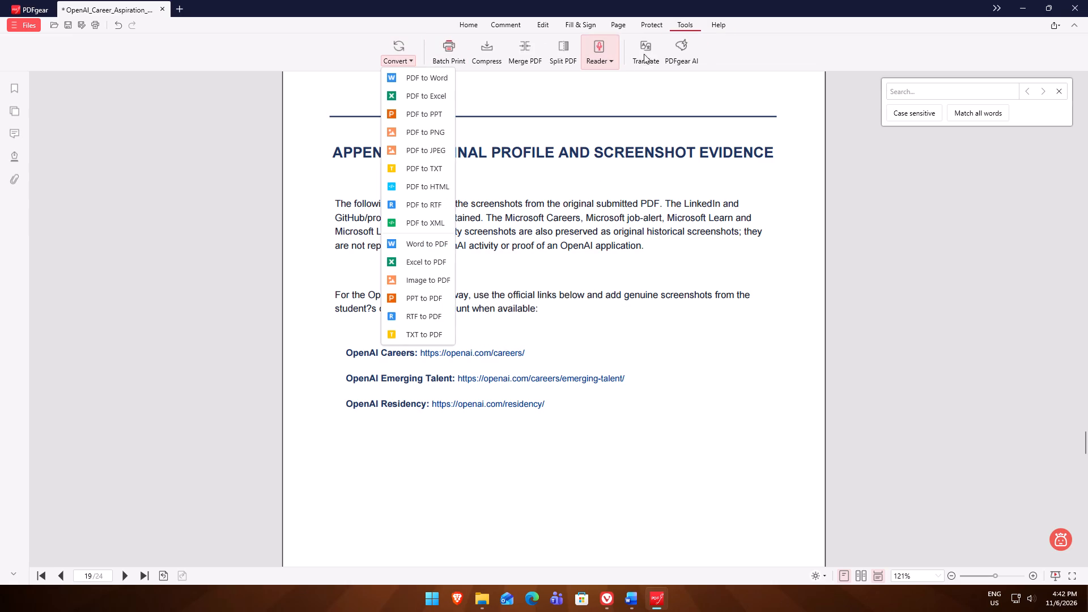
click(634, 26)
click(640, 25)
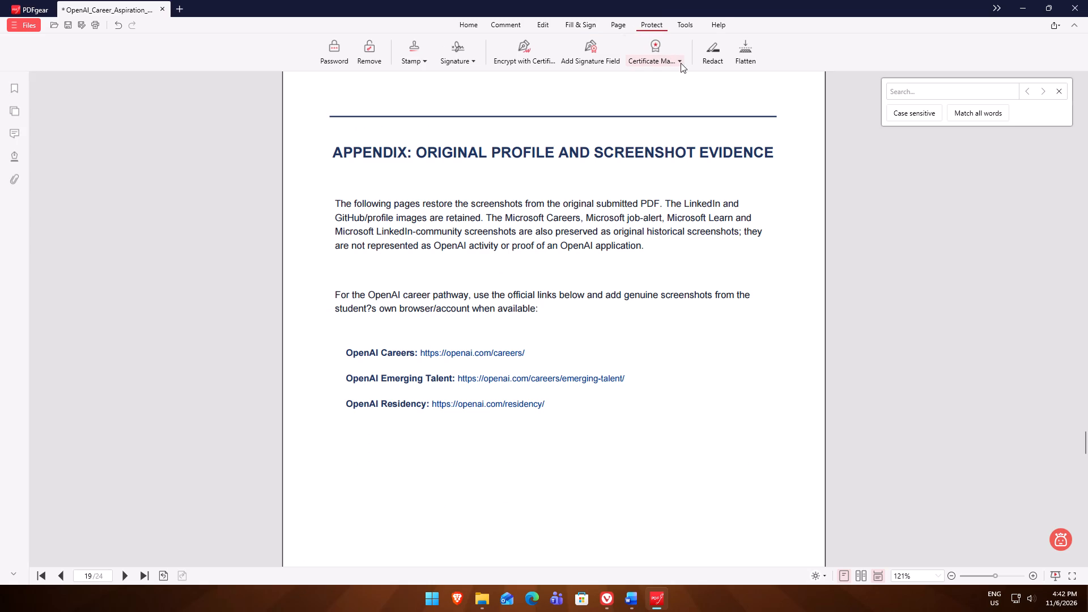
Search the document for "microsoft" and look over the matches and surrounding pages.
click(960, 91)
text(mi)
key(c)
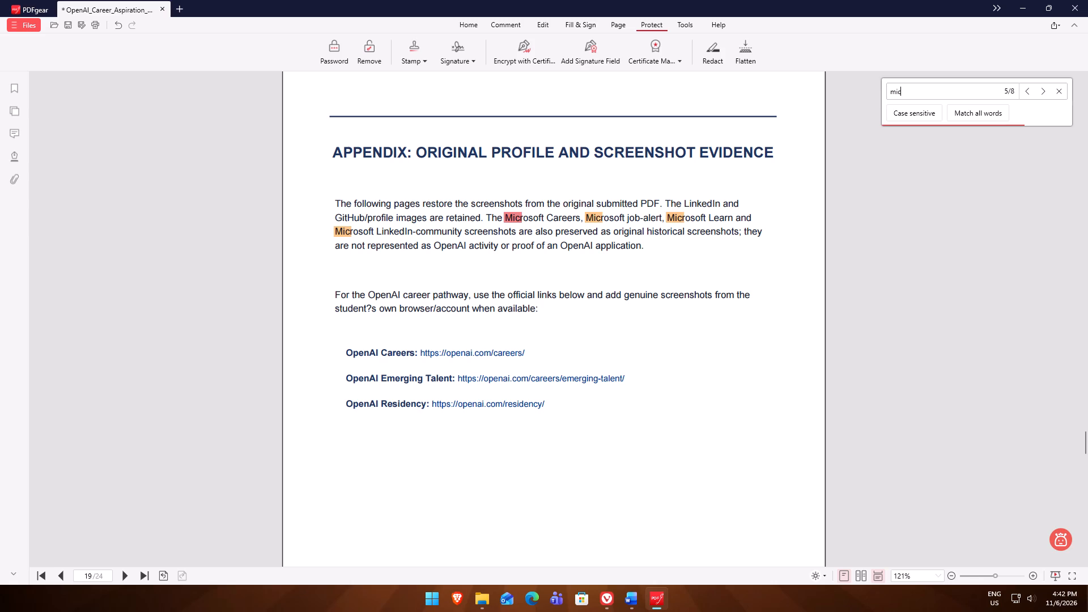
text(rosoft)
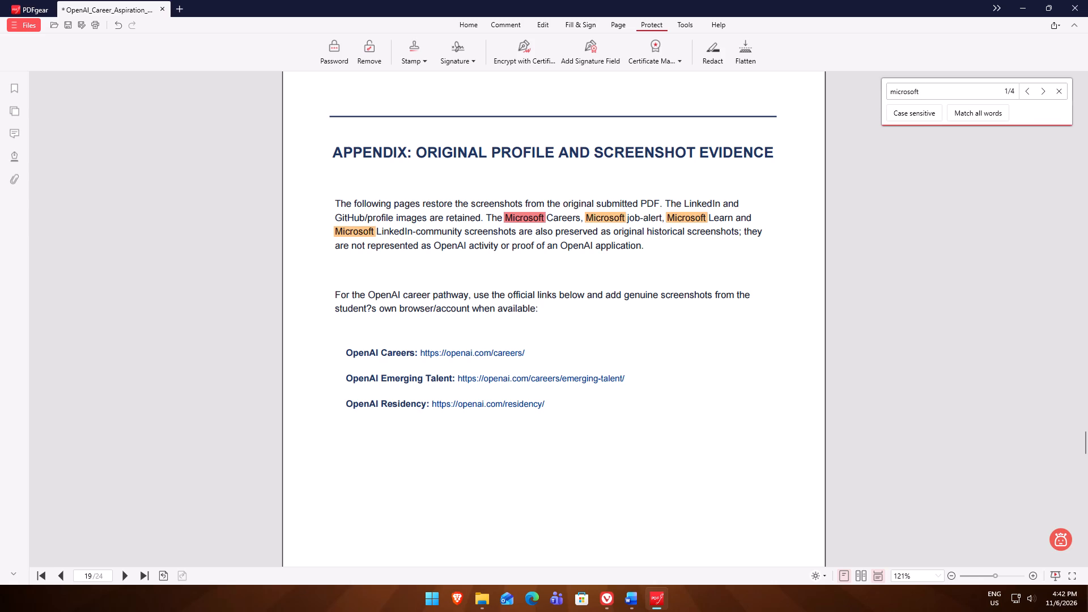
scroll(727, 306, down, 2)
scroll(727, 306, up, 4)
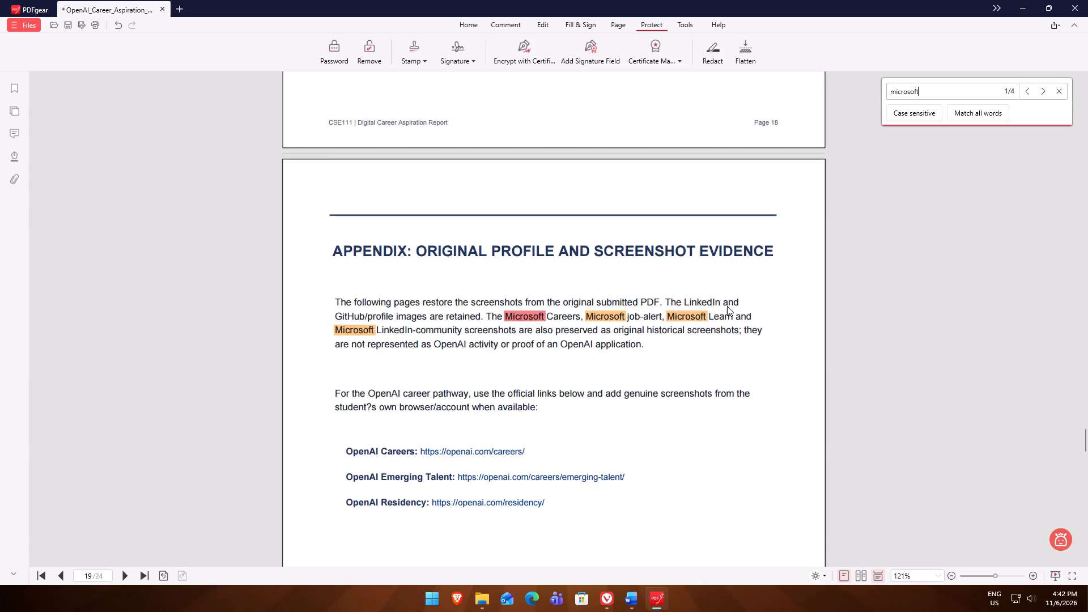
scroll(727, 306, up, 12)
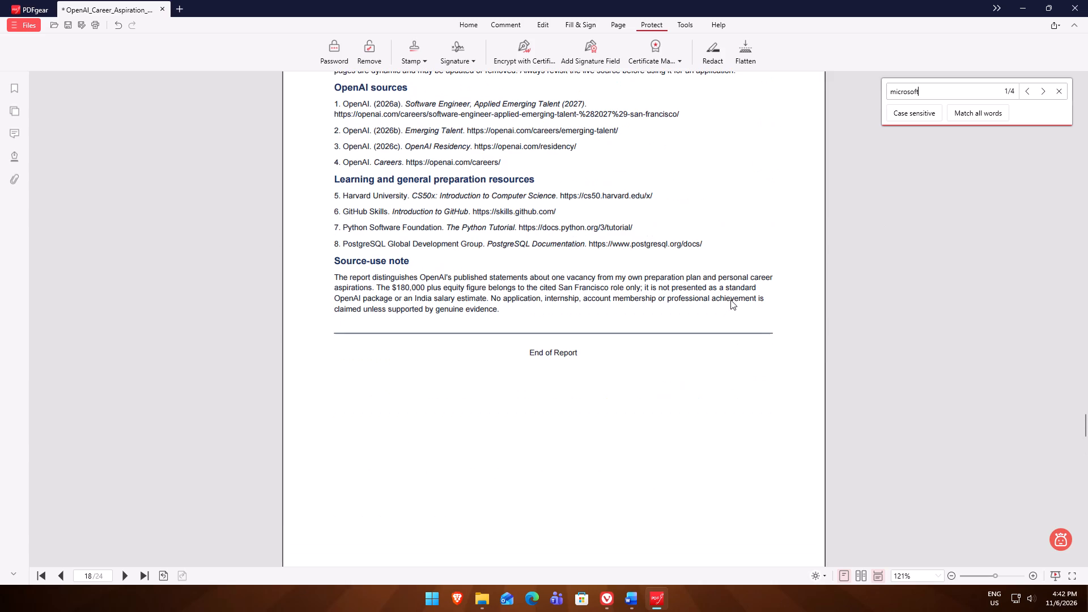
scroll(730, 300, down, 7)
scroll(571, 486, down, 2)
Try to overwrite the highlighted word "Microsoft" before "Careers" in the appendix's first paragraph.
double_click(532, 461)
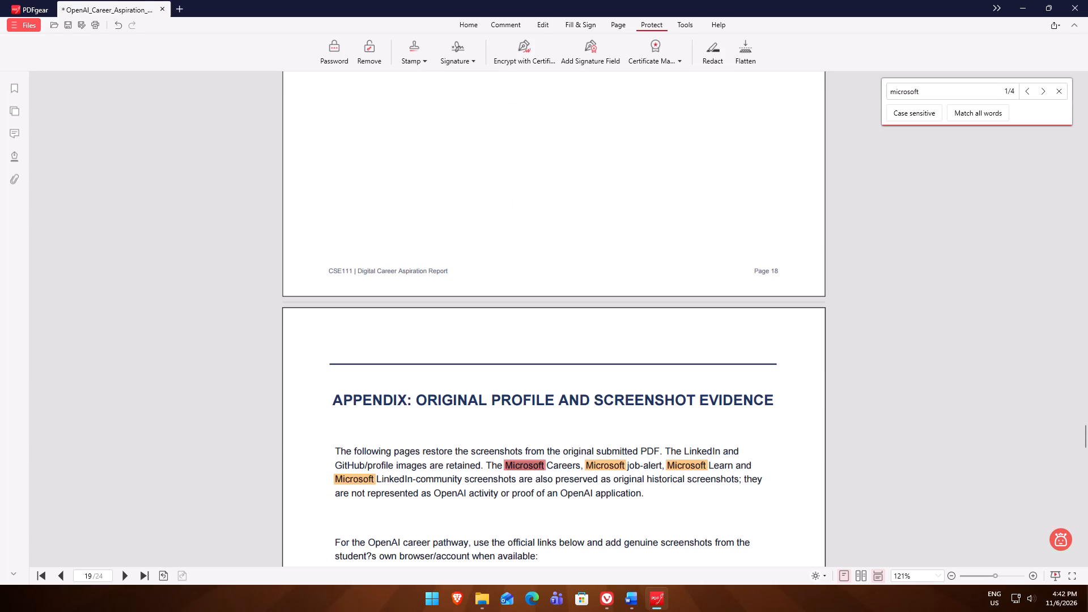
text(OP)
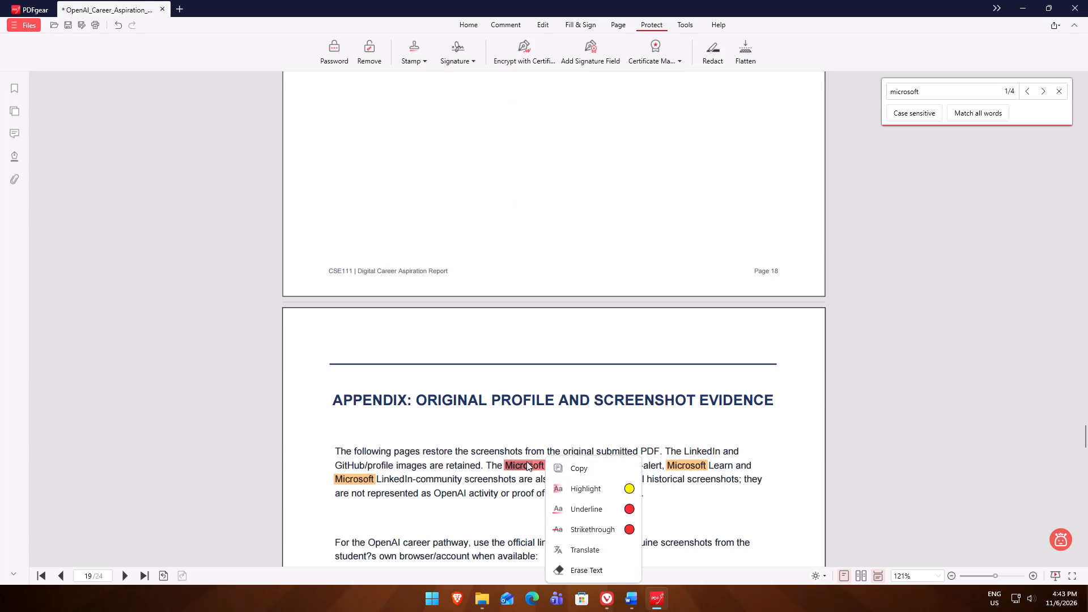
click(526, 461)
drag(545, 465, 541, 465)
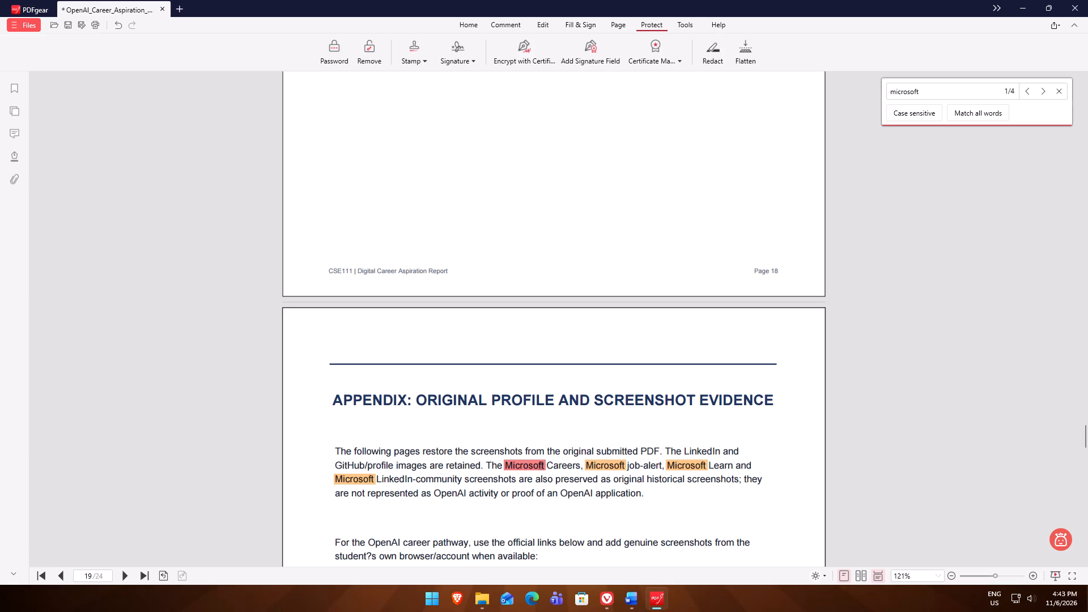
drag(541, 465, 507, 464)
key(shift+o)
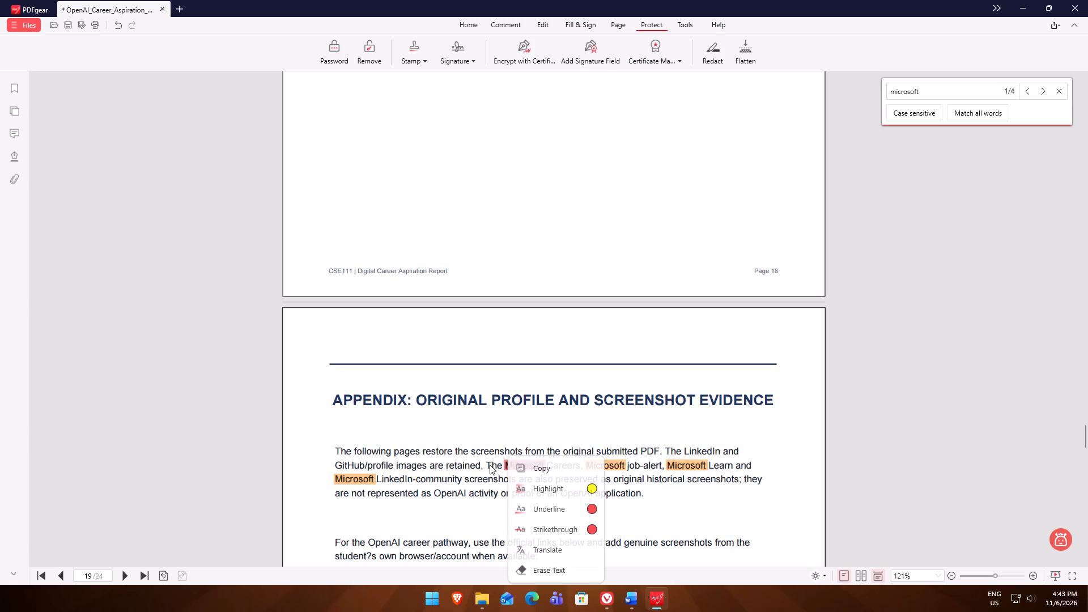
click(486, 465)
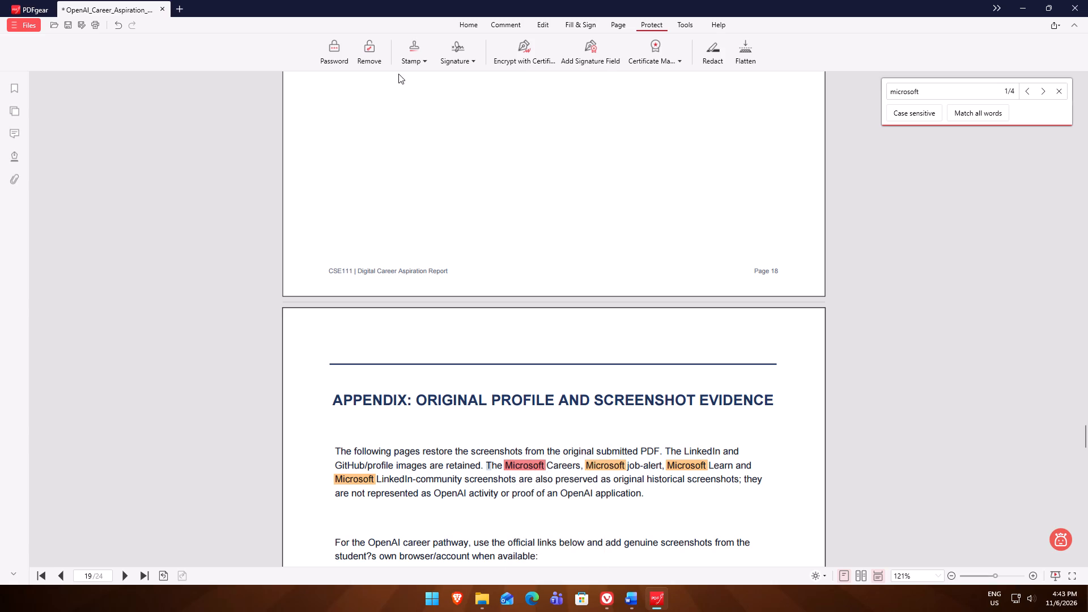
Close the search and, in text editing, replace "Microsoft" before "Careers" with "Open AI" in the appendix's first paragraph.
click(535, 23)
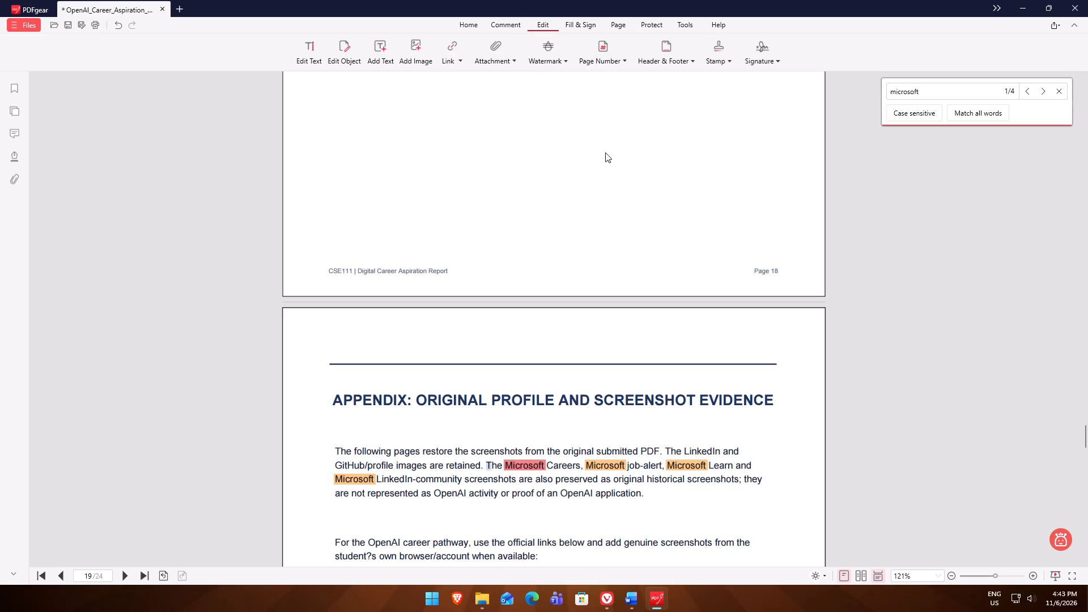
click(1067, 88)
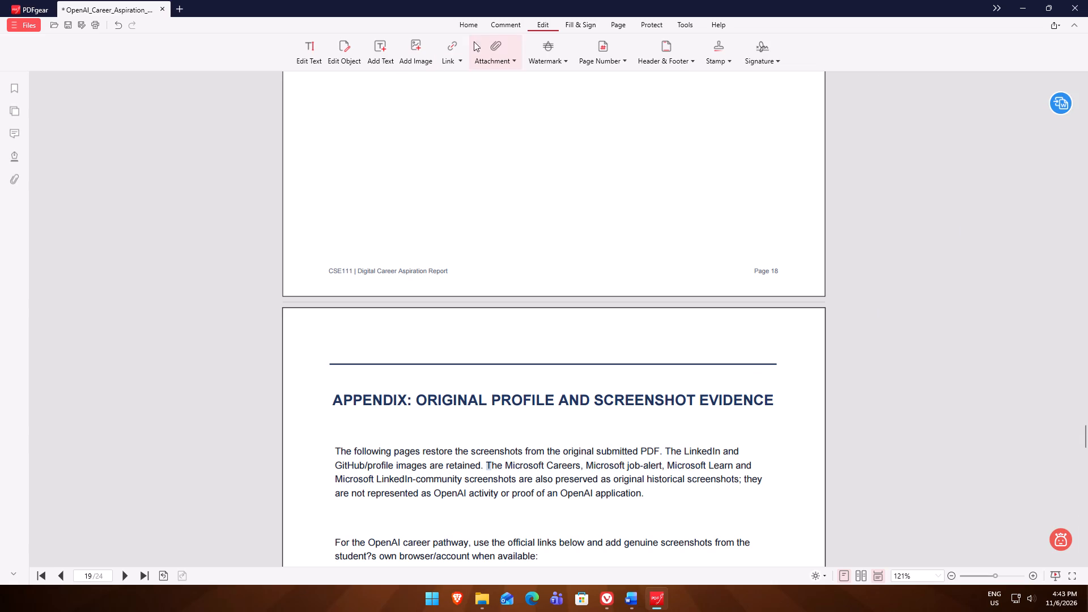
click(311, 57)
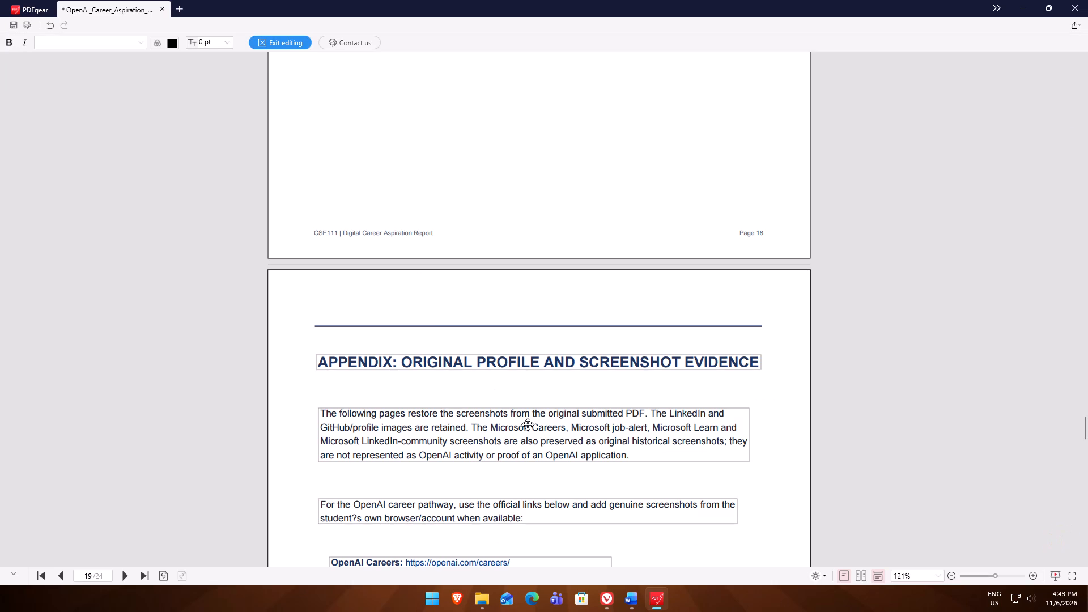
click(524, 427)
triple_click(523, 427)
click(522, 427)
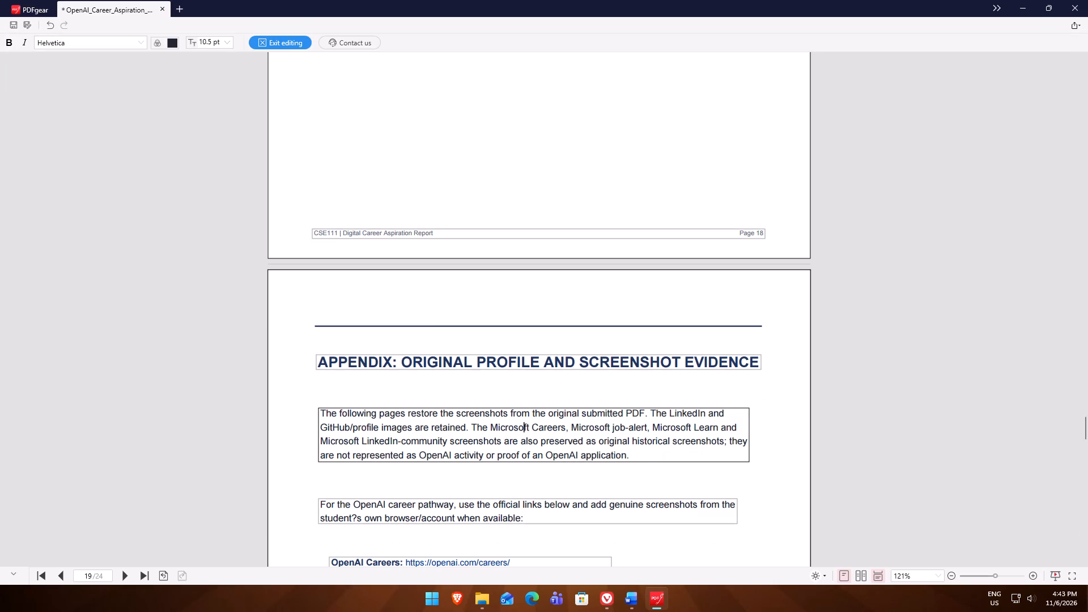
drag(492, 426, 528, 427)
text(Open)
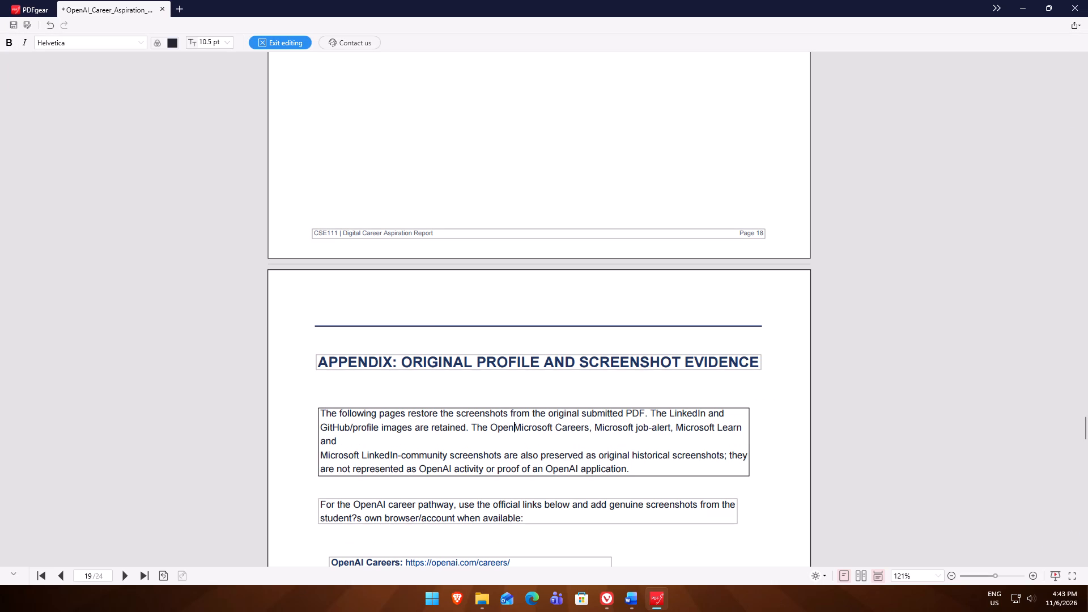
key(space)
text(AI)
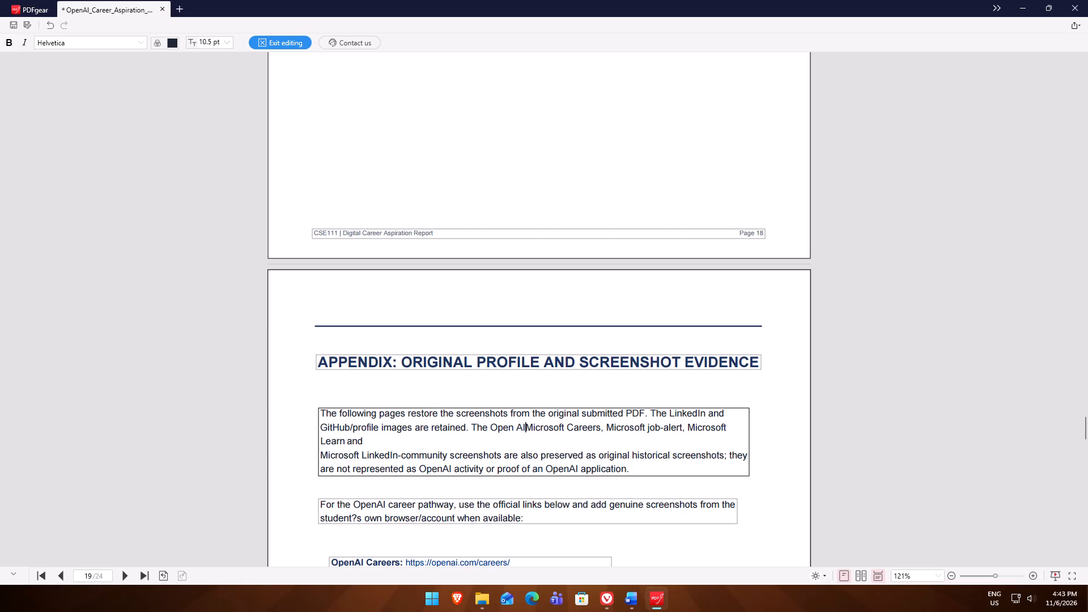
key(space)
double_click(545, 426)
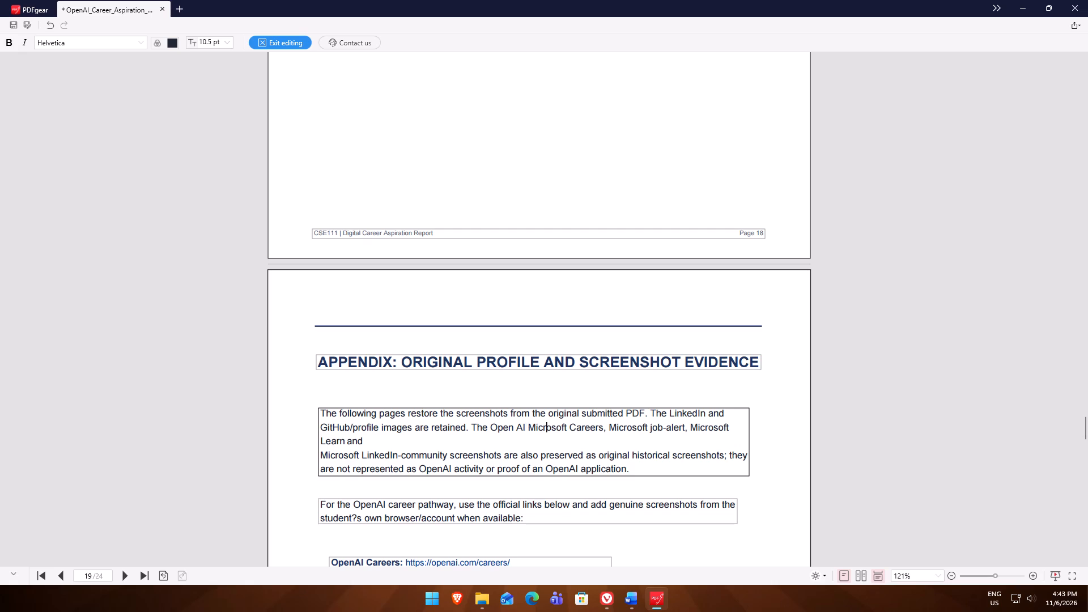
double_click(546, 426)
drag(571, 424, 556, 426)
drag(556, 426, 529, 426)
key(BackSpace)
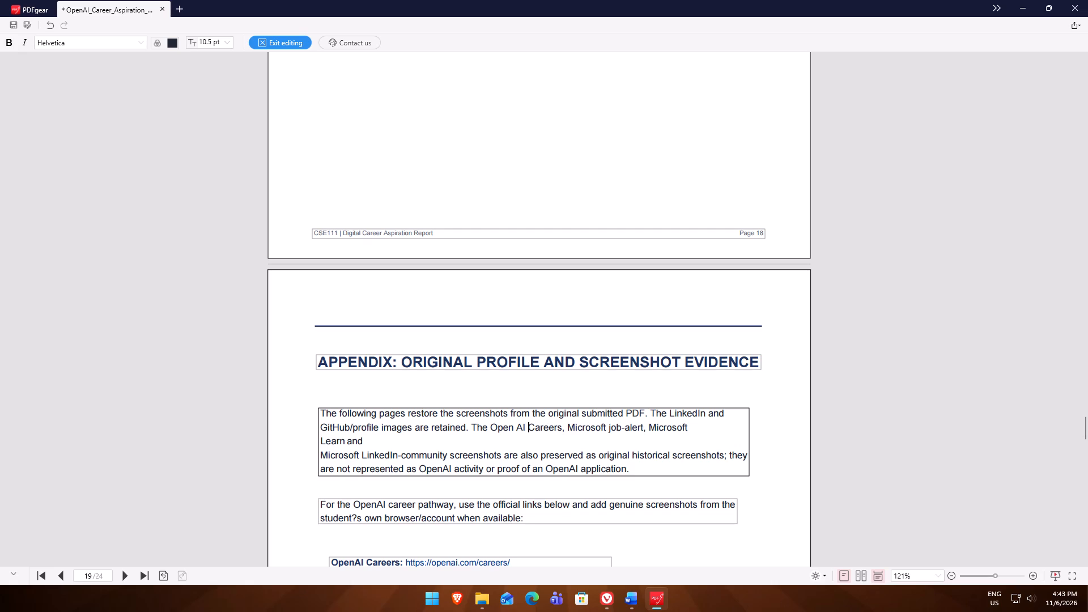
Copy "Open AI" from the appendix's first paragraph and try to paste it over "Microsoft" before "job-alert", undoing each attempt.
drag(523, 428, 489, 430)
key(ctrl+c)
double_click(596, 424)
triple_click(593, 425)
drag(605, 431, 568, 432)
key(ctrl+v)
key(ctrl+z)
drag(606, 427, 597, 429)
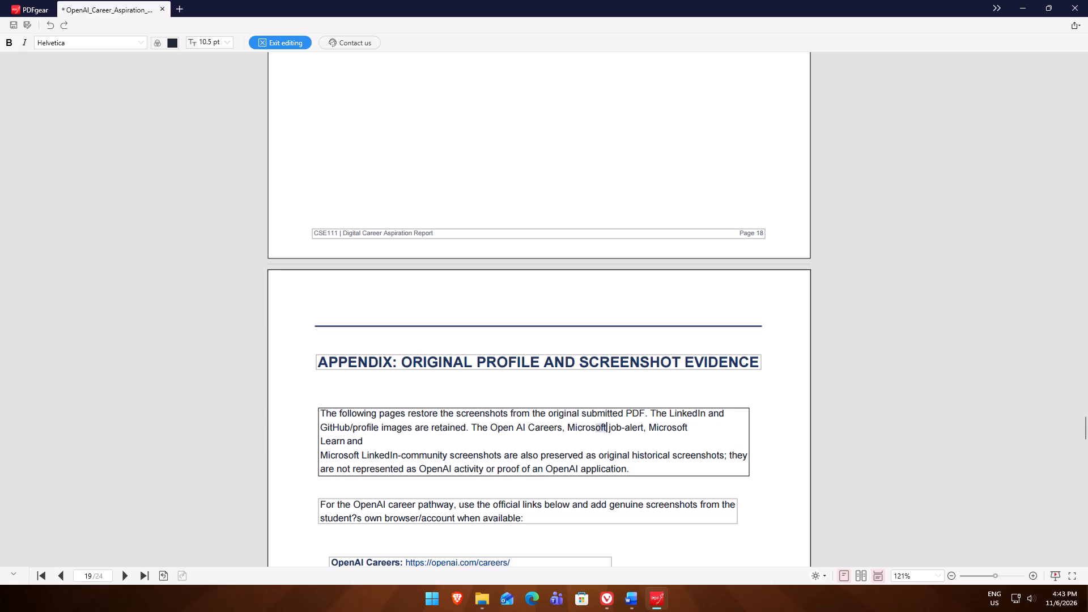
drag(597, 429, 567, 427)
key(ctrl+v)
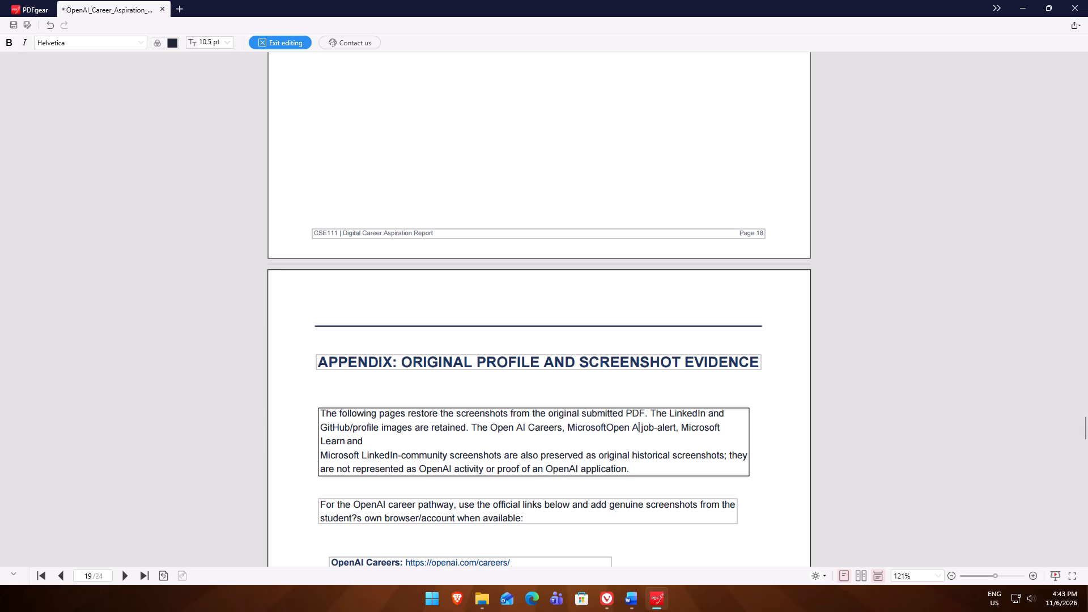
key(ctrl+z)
Replace "Microsoft" before "job-alert" with "OpenAI" in the appendix's first paragraph.
double_click(589, 430)
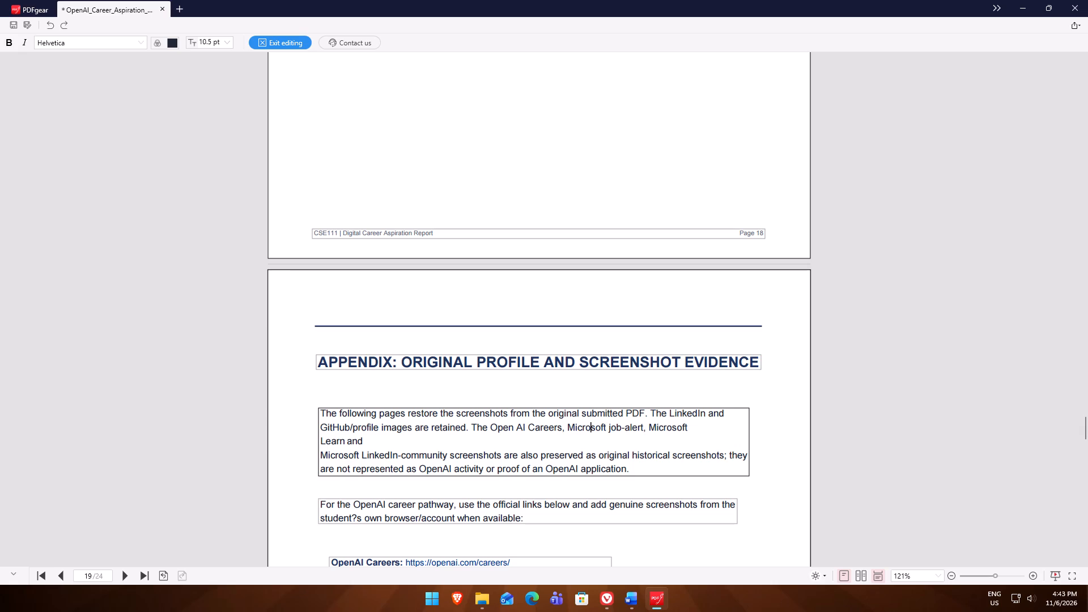
drag(607, 431, 593, 427)
drag(593, 427, 571, 422)
key(BackSpace)
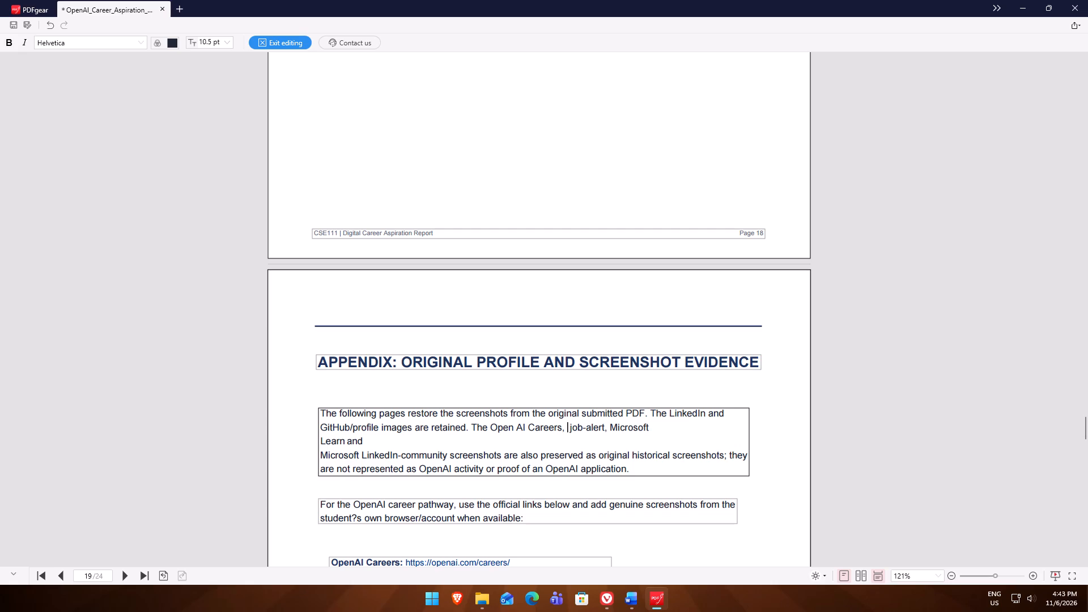
key(ctrl+v)
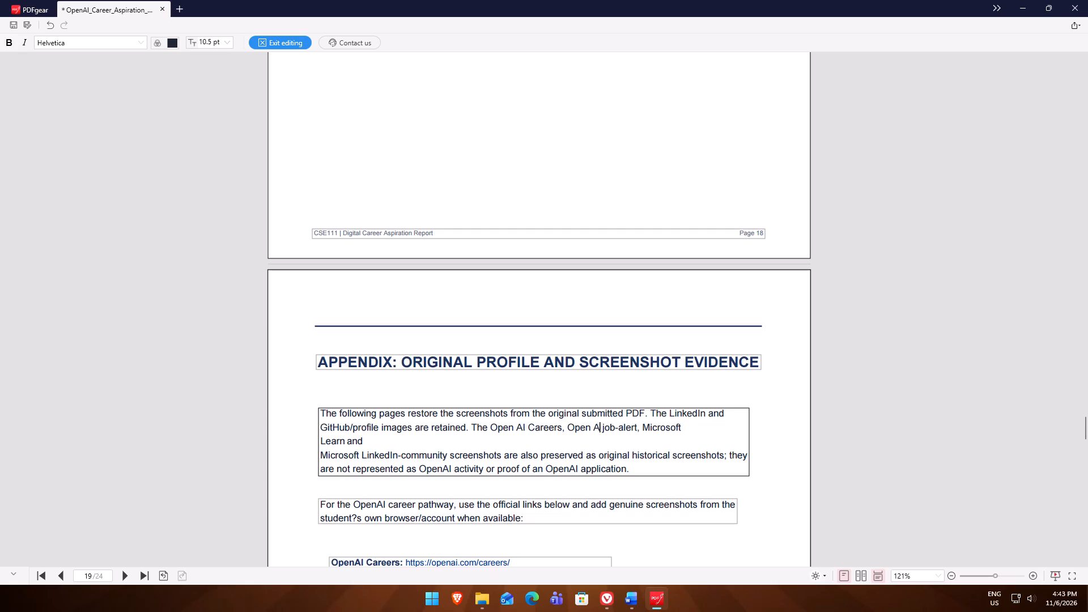
key(BackSpace)
key(BackSpace)
text(AI)
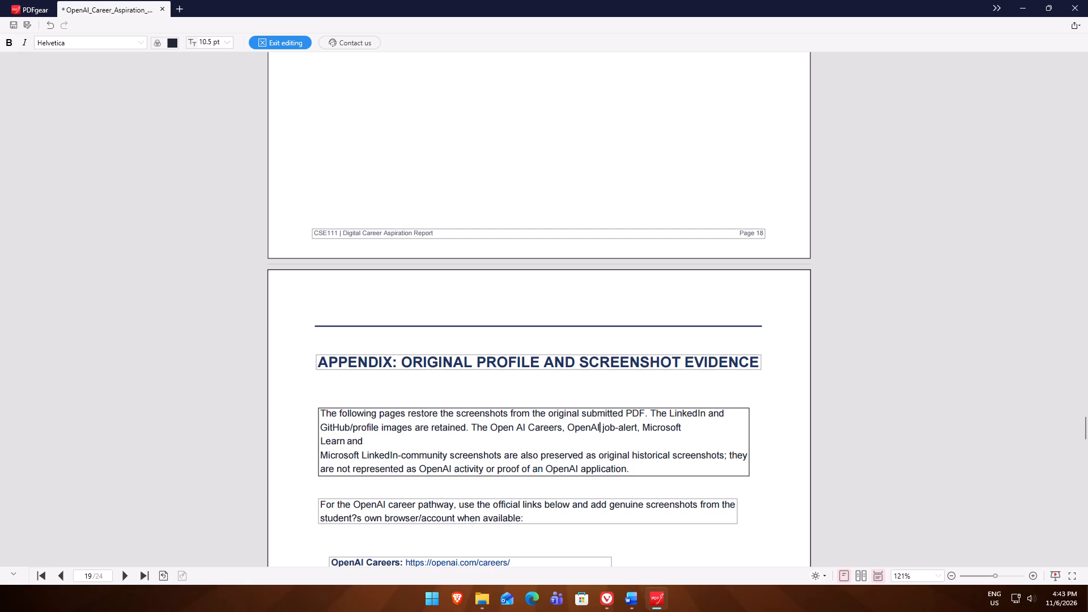
Replace "Microsoft" before "Learn" with "OpenAI" in the appendix's first paragraph.
drag(684, 429, 643, 424)
key(Insert)
key(BackSpace)
text(OpenAi)
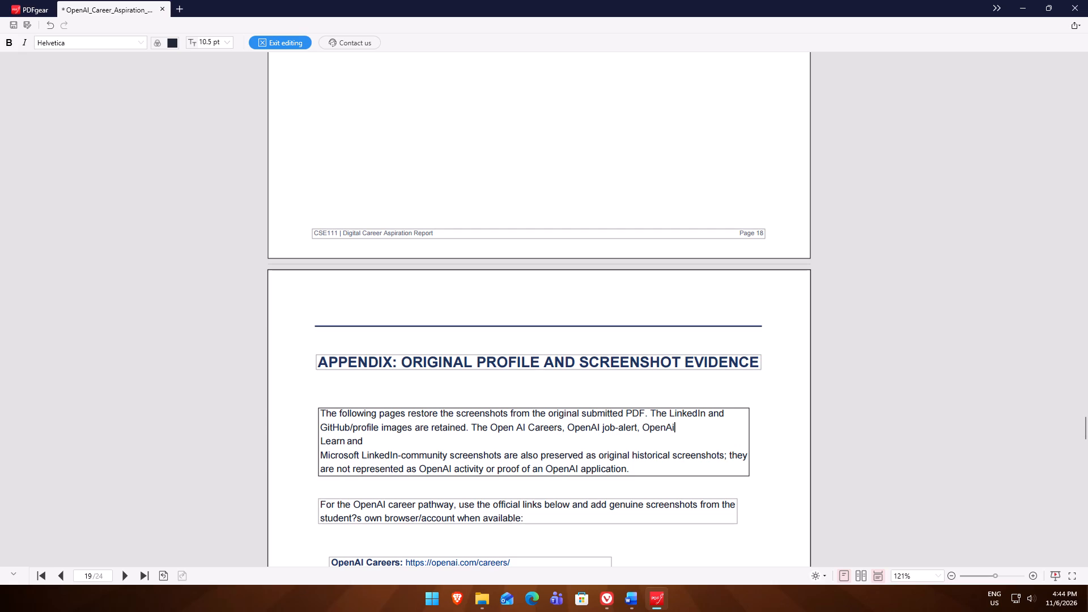
key(BackSpace)
key(shift+i)
Replace "Microsoft" before "LinkedIn-community" with "OpenAI" in the appendix's first paragraph.
drag(358, 454, 320, 458)
text(Ope)
key(BackSpace)
key(BackSpace)
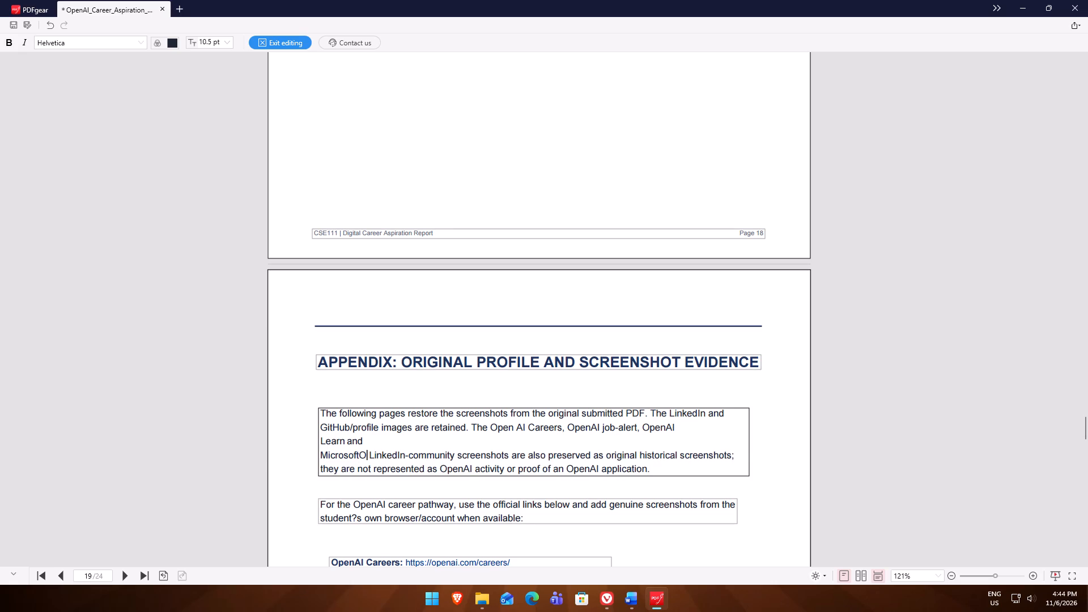
key(BackSpace)
key(BackSpace)
key(BackSpace)
key(BackSpace)
key(BackSpace)
key(BackSpace)
key(BackSpace)
key(BackSpace)
key(BackSpace)
key(BackSpace)
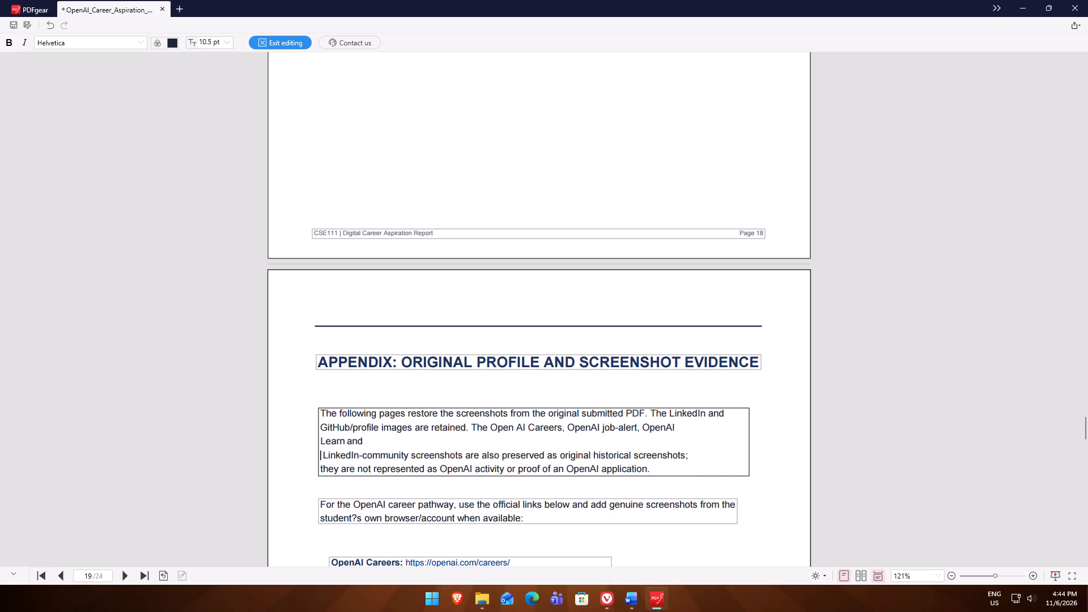
text(OpenAi)
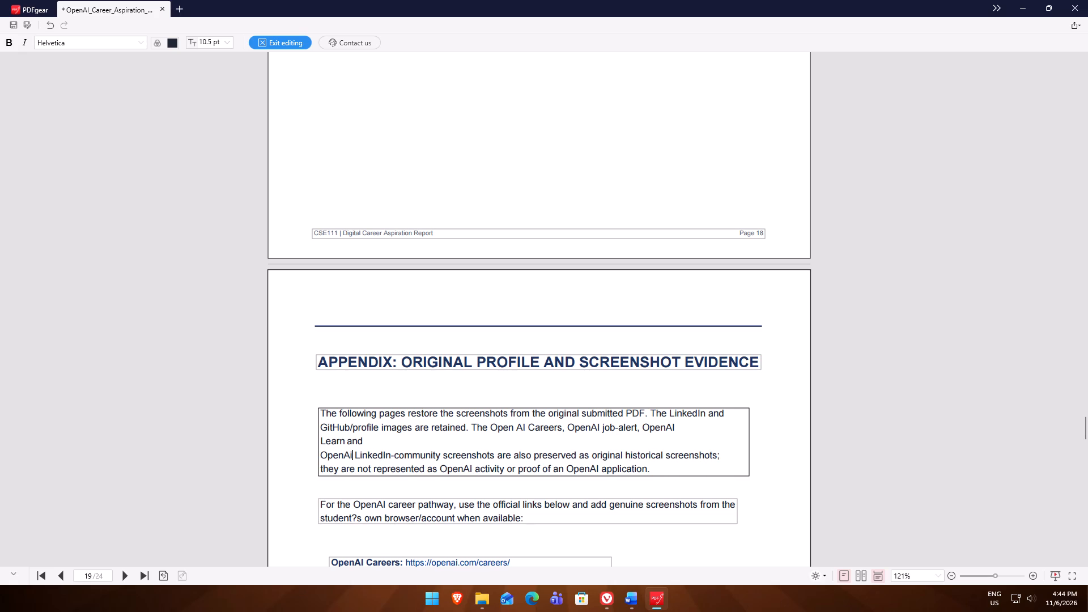
key(BackSpace)
key(shift+i)
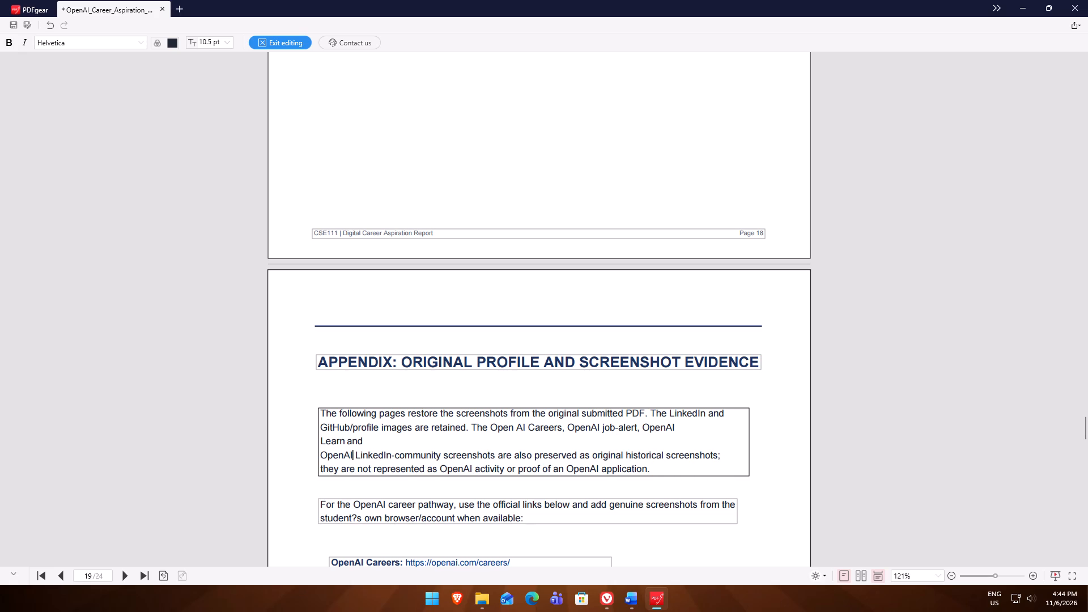
Look over the appendix's screenshot pages and the preceding References and Professional Profile Evidence pages for remaining text to revise.
scroll(332, 517, down, 3)
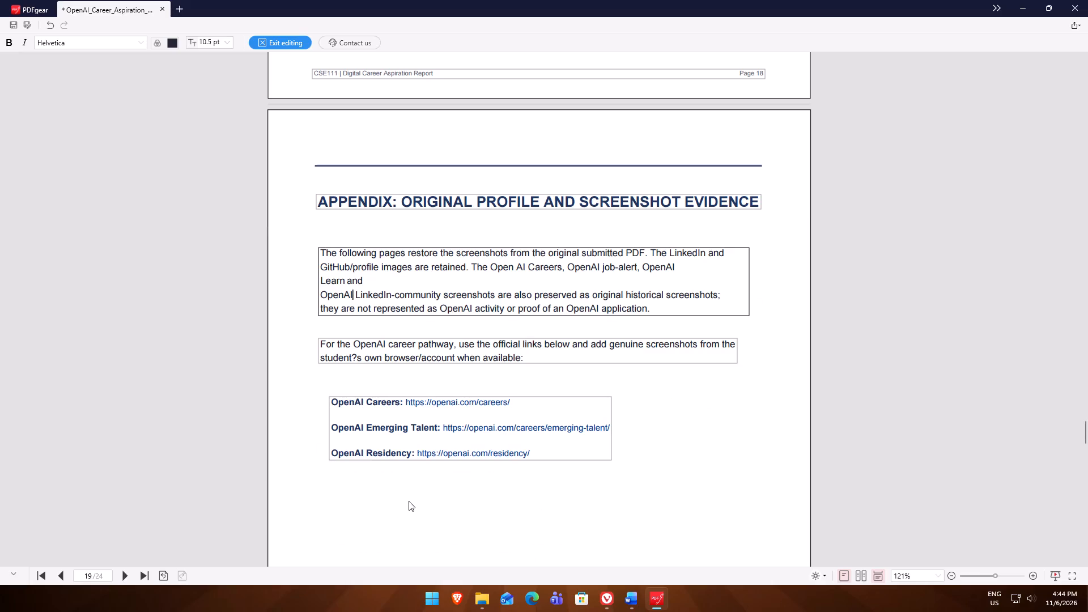
scroll(411, 488, down, 18)
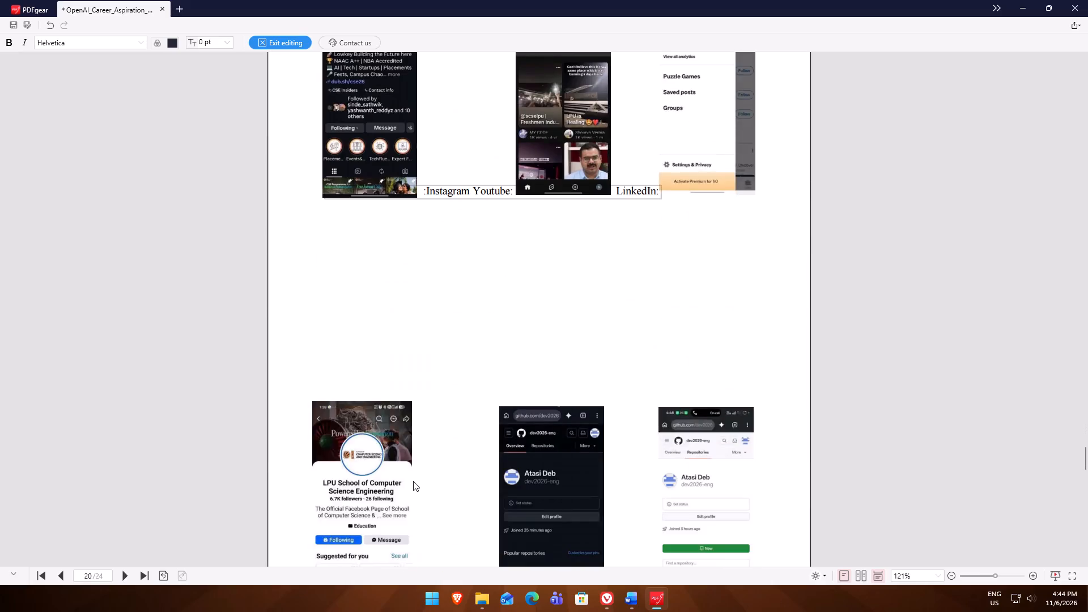
scroll(413, 481, down, 12)
scroll(413, 481, down, 20)
scroll(413, 481, down, 5)
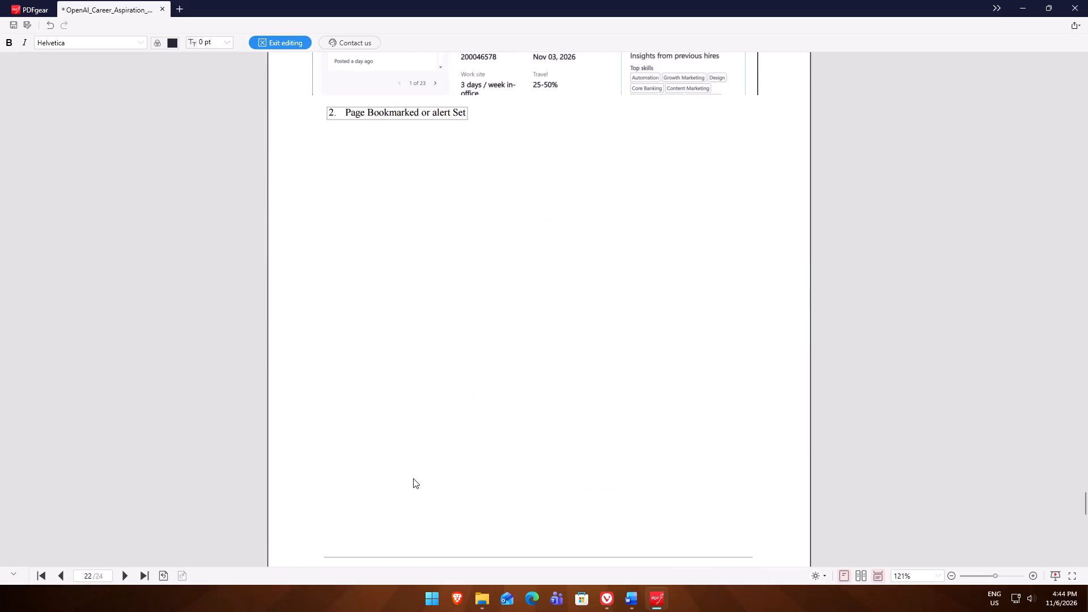
scroll(413, 478, down, 14)
scroll(413, 478, up, 10)
scroll(413, 478, down, 14)
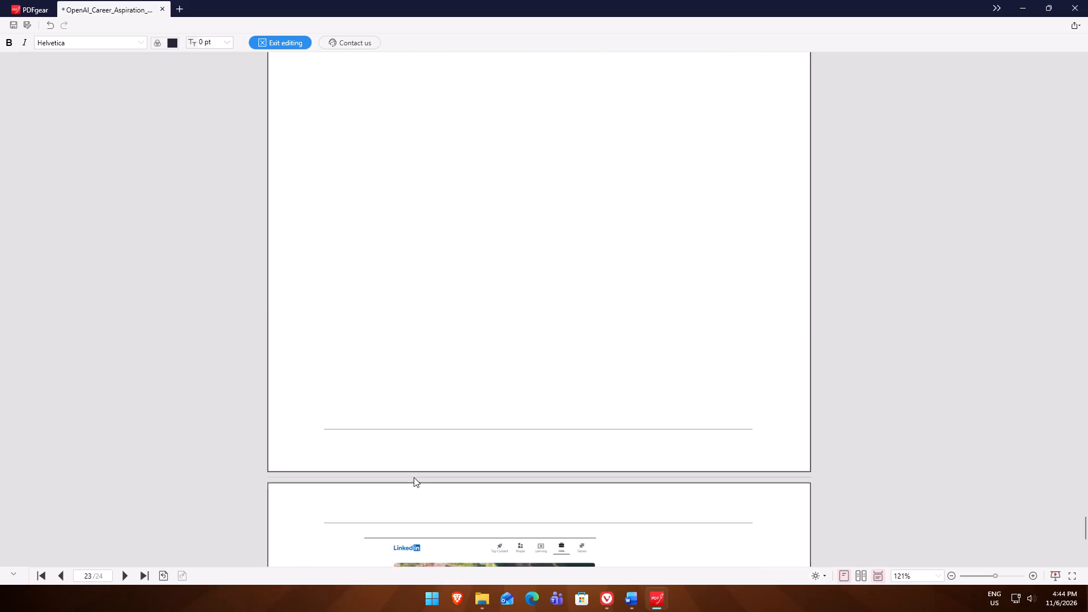
scroll(414, 477, down, 7)
scroll(414, 472, up, 20)
scroll(414, 472, up, 12)
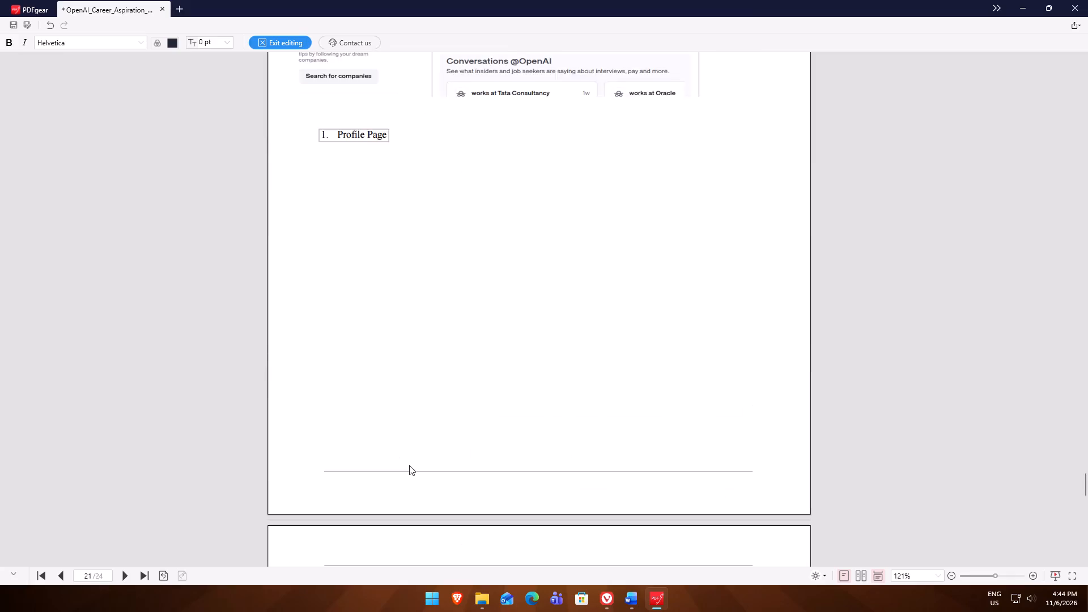
scroll(409, 465, up, 20)
scroll(409, 465, up, 20)
scroll(409, 465, up, 3)
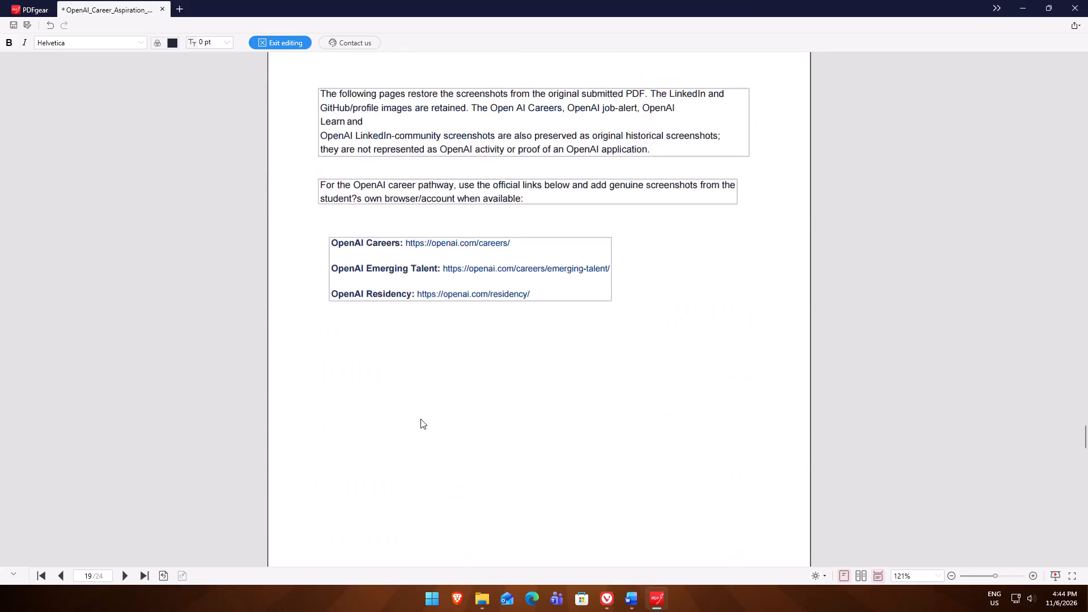
scroll(420, 419, up, 4)
scroll(454, 347, up, 11)
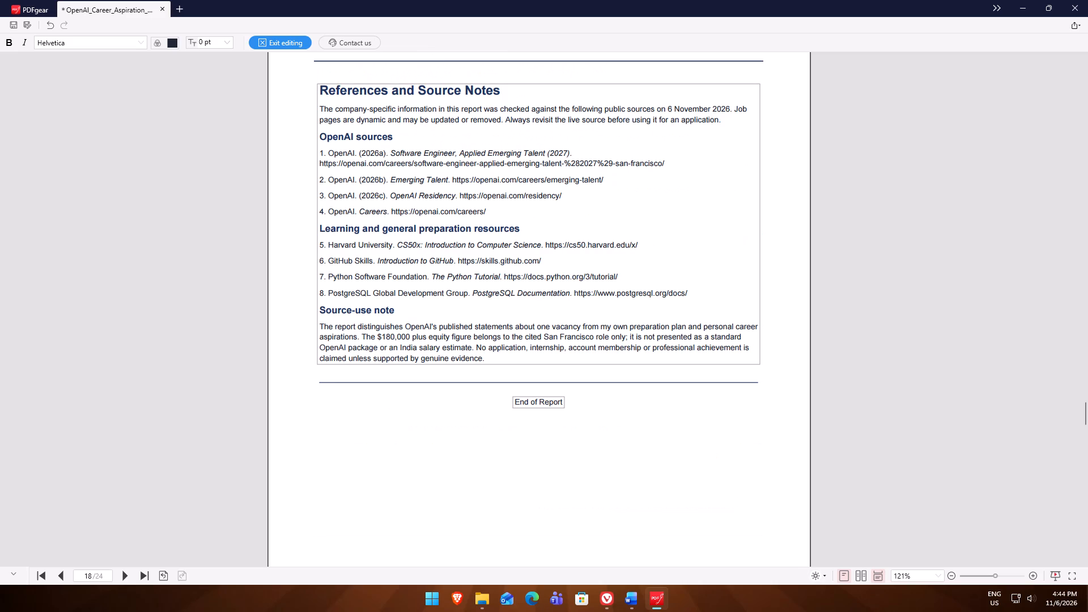
scroll(443, 334, up, 17)
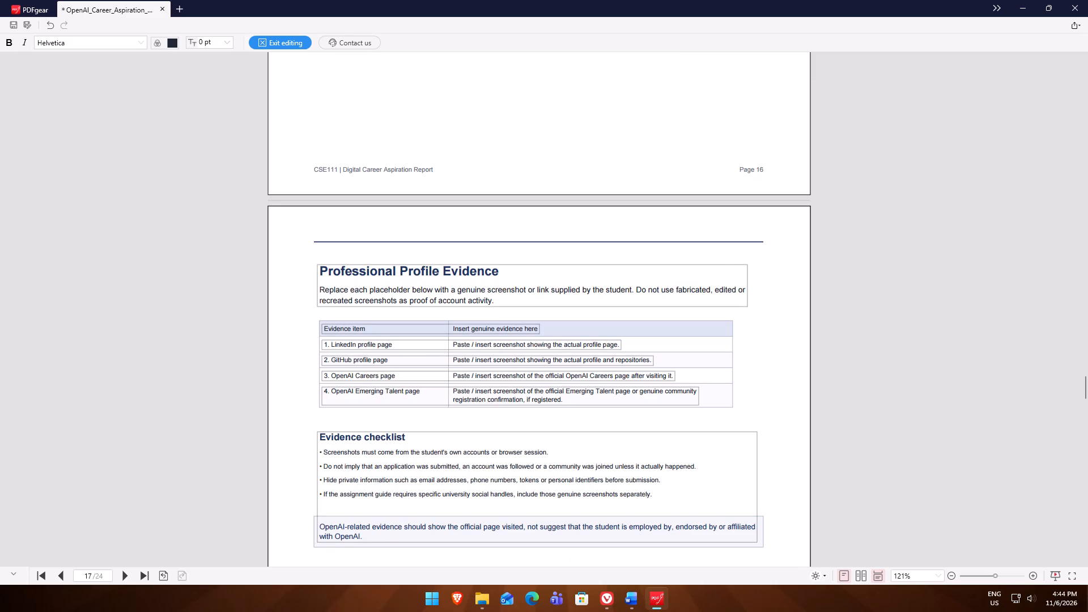
Open the placeholder text in the LinkedIn profile page row of page 17's evidence table for editing.
click(454, 341)
click(454, 341)
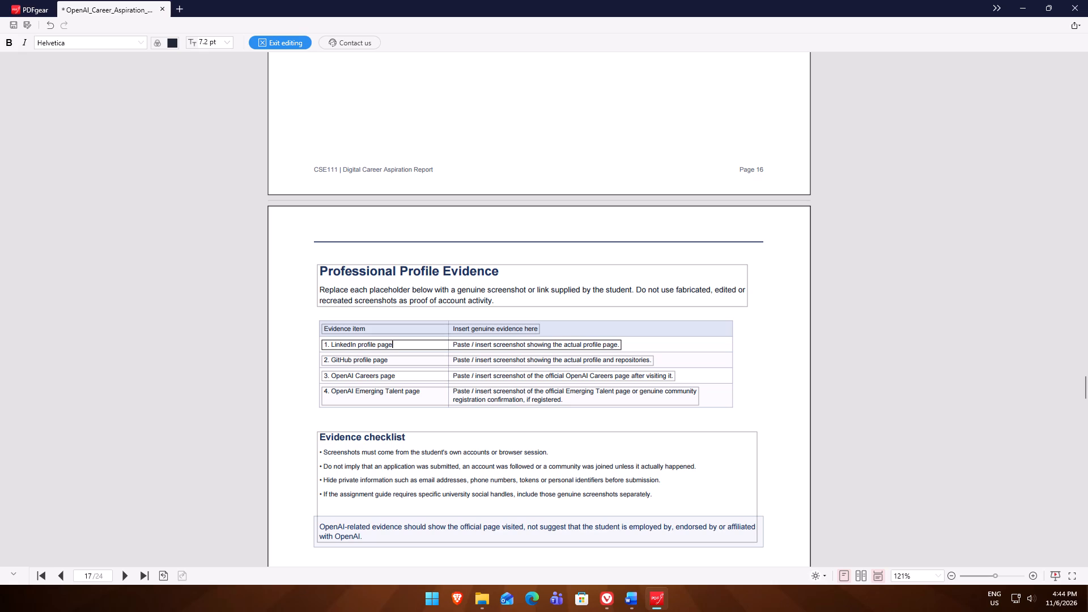
drag(453, 342, 485, 347)
click(484, 347)
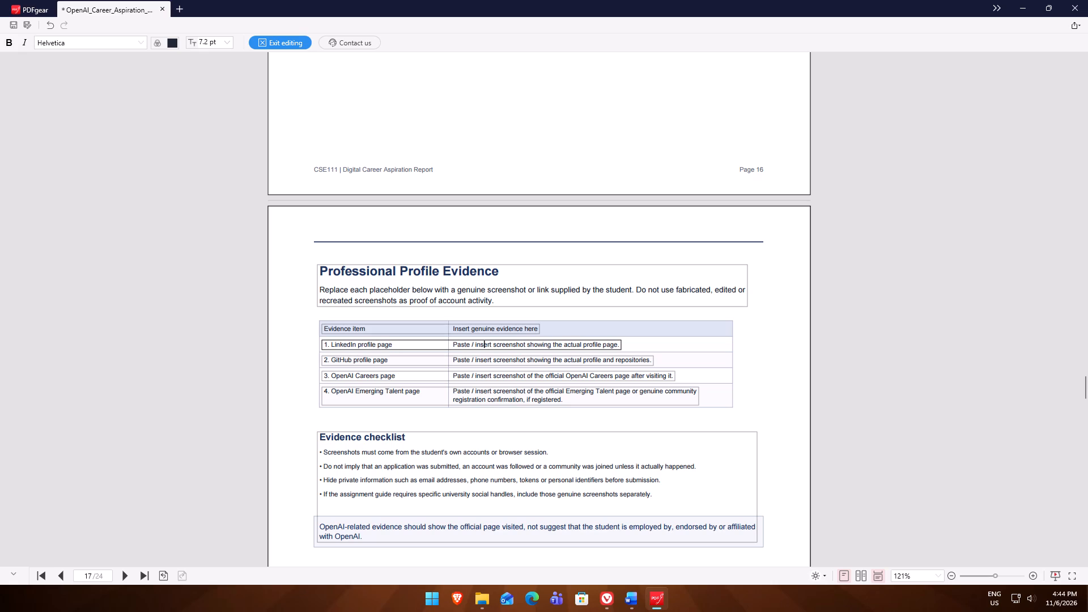
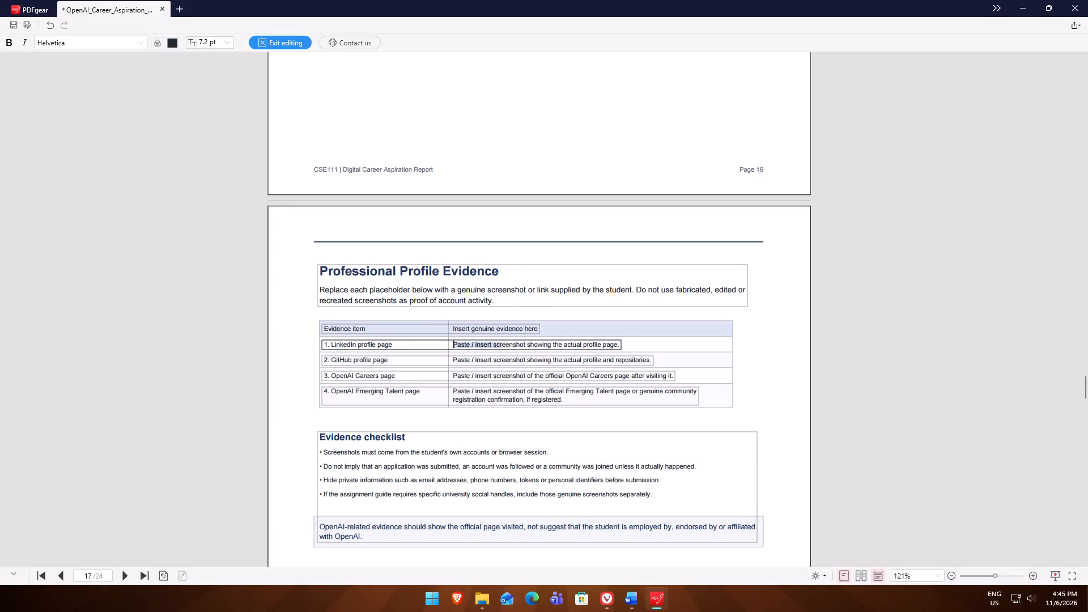
Delete the placeholder sentence from the LinkedIn profile page row of page 17's evidence table.
drag(502, 347, 615, 347)
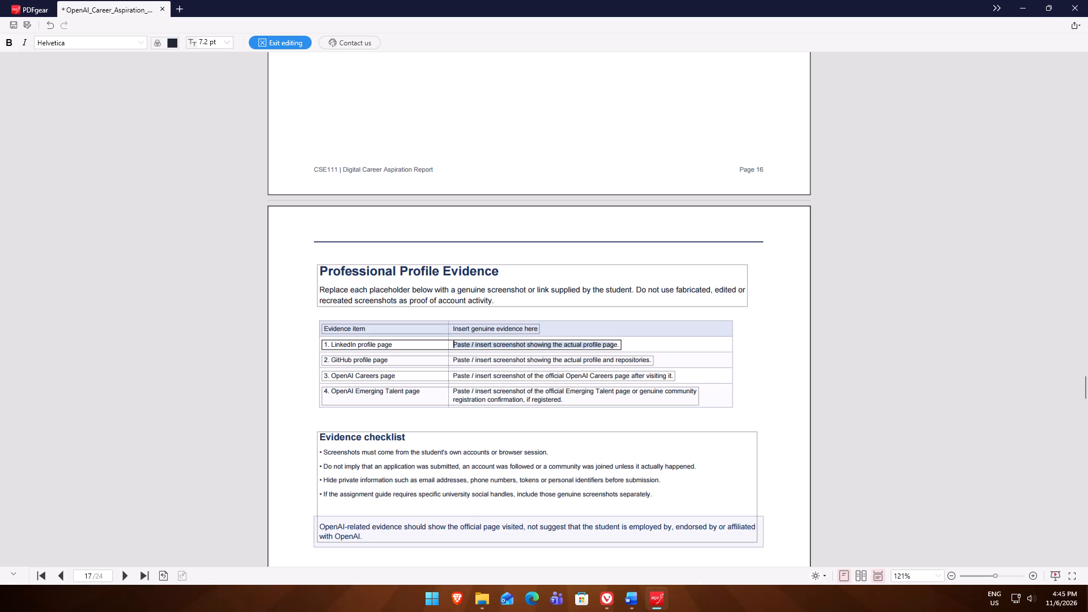
key(BackSpace)
key(Up)
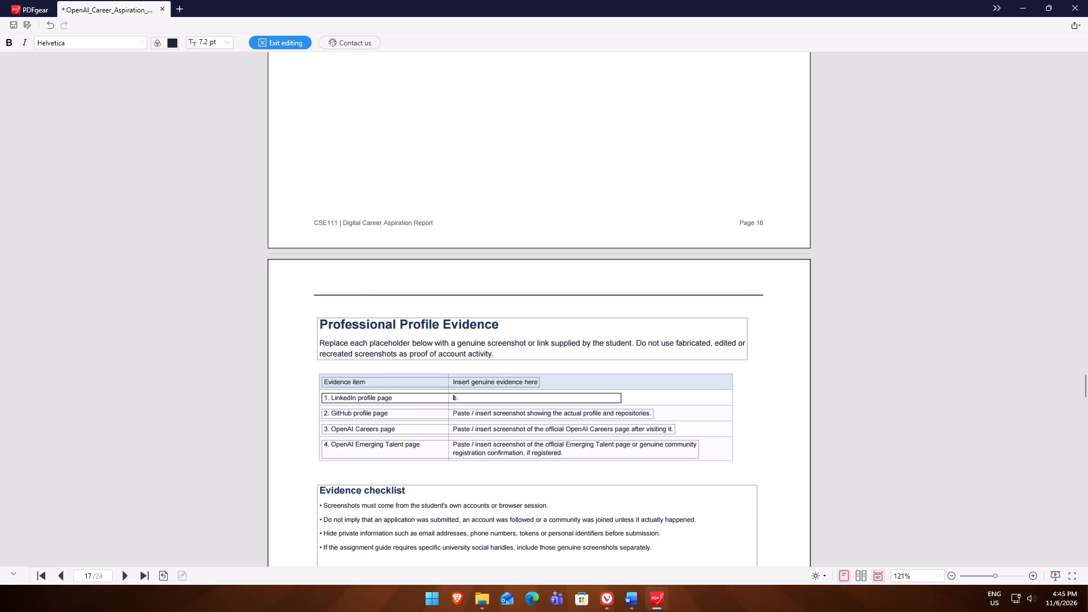
key(Right)
key(BackSpace)
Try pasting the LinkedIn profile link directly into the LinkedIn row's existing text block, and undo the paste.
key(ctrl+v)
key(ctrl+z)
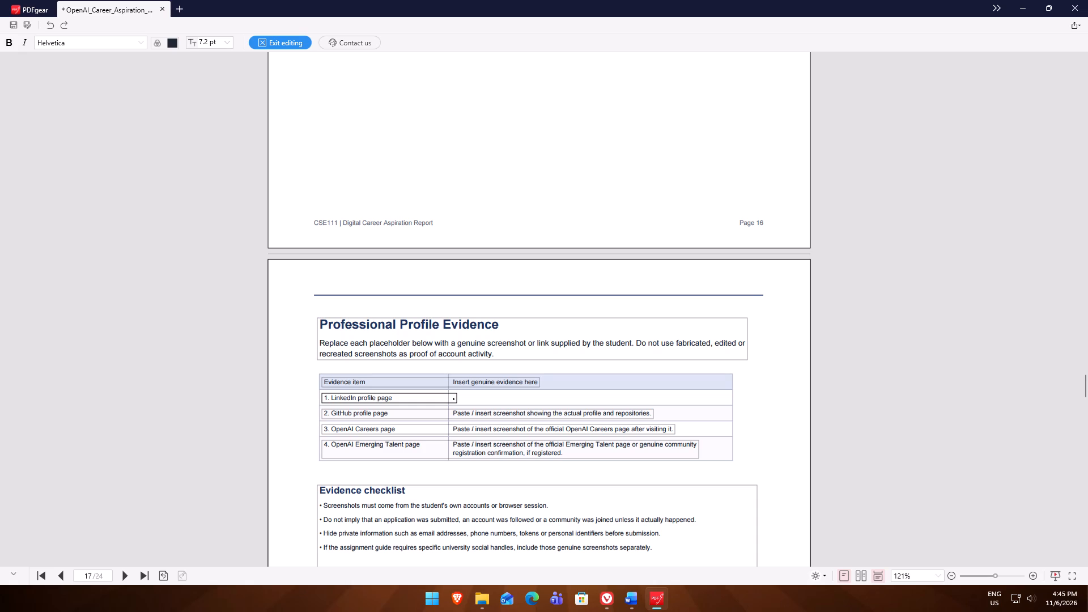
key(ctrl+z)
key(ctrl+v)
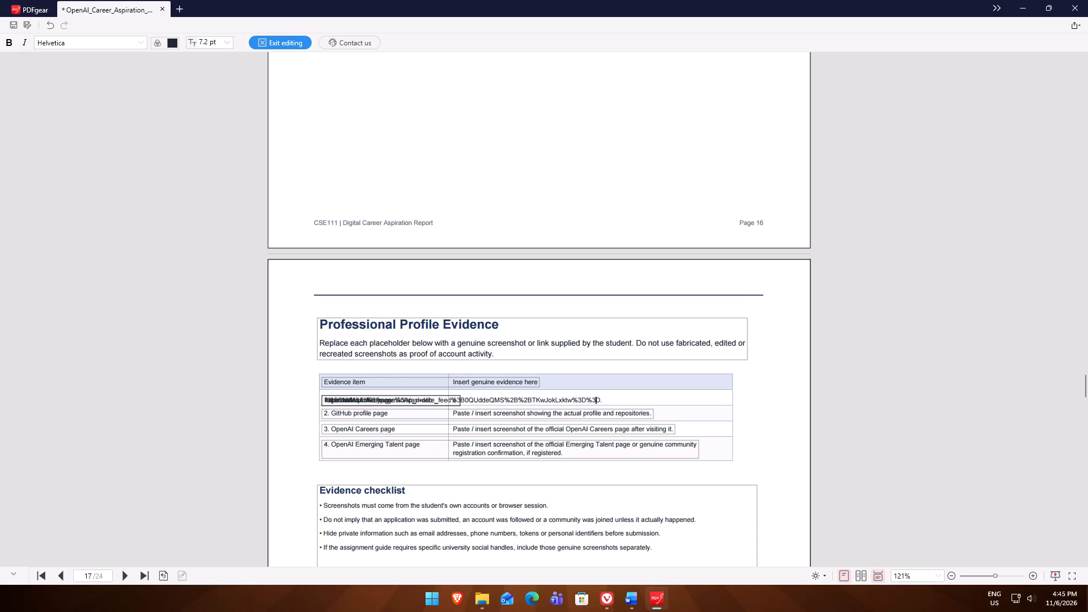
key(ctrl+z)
Clear the leftover characters from the LinkedIn profile page row's evidence cell.
drag(458, 400, 452, 399)
click(452, 399)
drag(452, 399, 458, 399)
key(BackSpace)
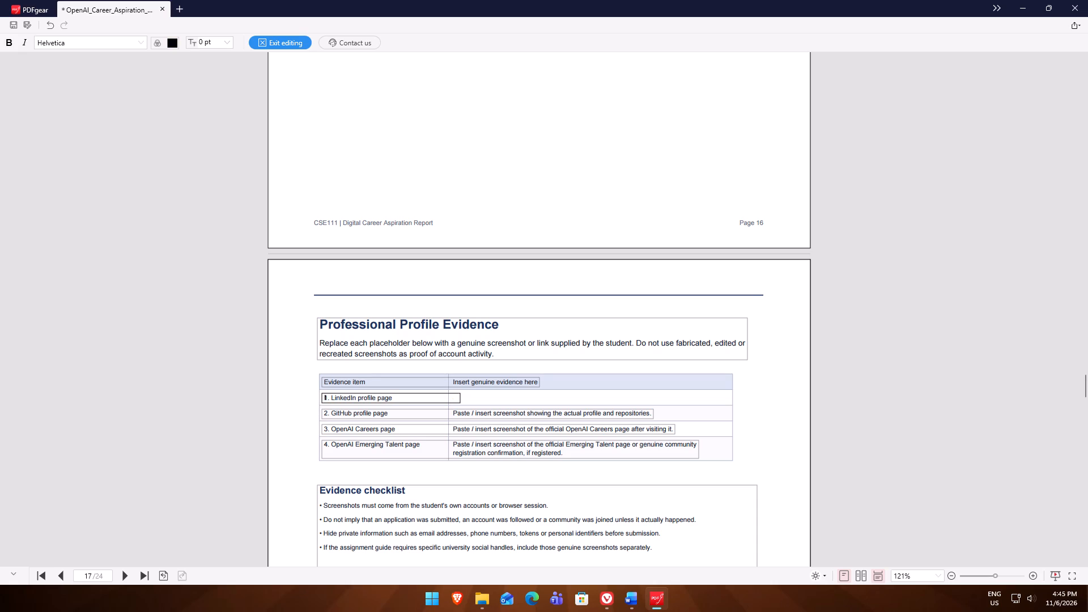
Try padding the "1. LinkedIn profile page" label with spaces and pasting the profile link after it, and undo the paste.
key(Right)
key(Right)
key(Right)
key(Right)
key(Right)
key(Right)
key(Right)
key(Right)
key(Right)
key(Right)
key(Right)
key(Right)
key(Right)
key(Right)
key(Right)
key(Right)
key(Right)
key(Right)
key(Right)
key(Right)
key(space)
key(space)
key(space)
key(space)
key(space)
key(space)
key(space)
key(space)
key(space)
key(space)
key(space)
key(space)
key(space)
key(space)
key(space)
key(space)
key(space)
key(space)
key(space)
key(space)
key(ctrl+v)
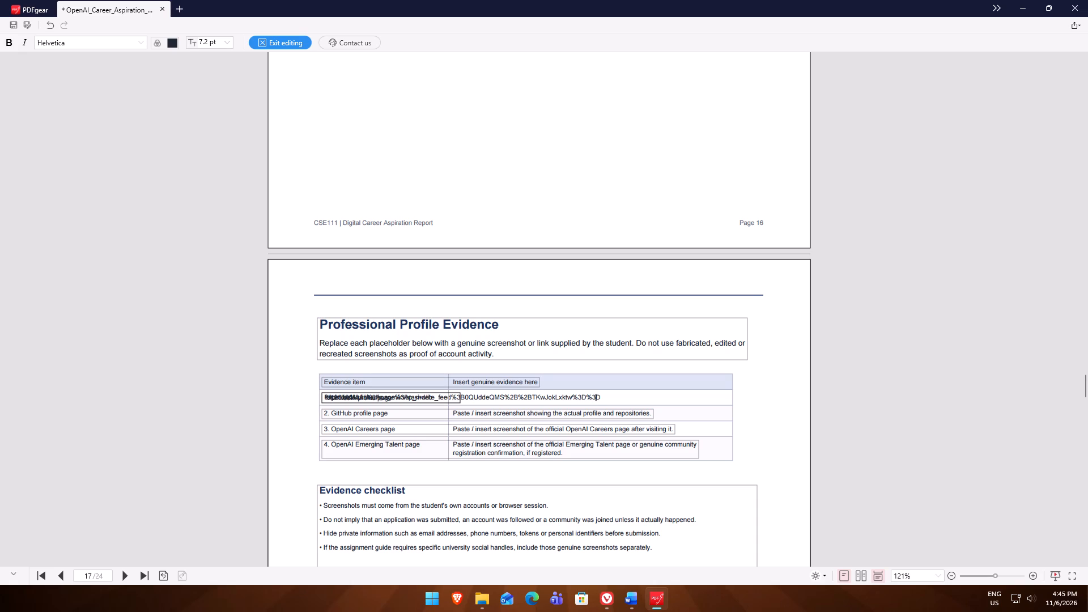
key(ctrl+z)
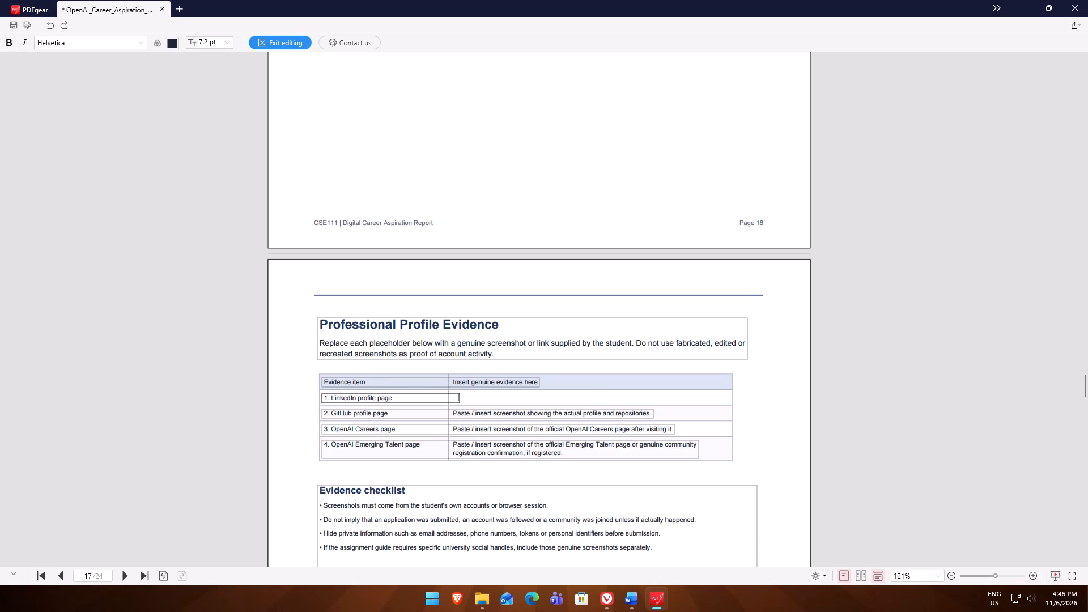
Leave text editing and add a new text box containing the copied LinkedIn profile link in the LinkedIn row's evidence cell.
click(475, 392)
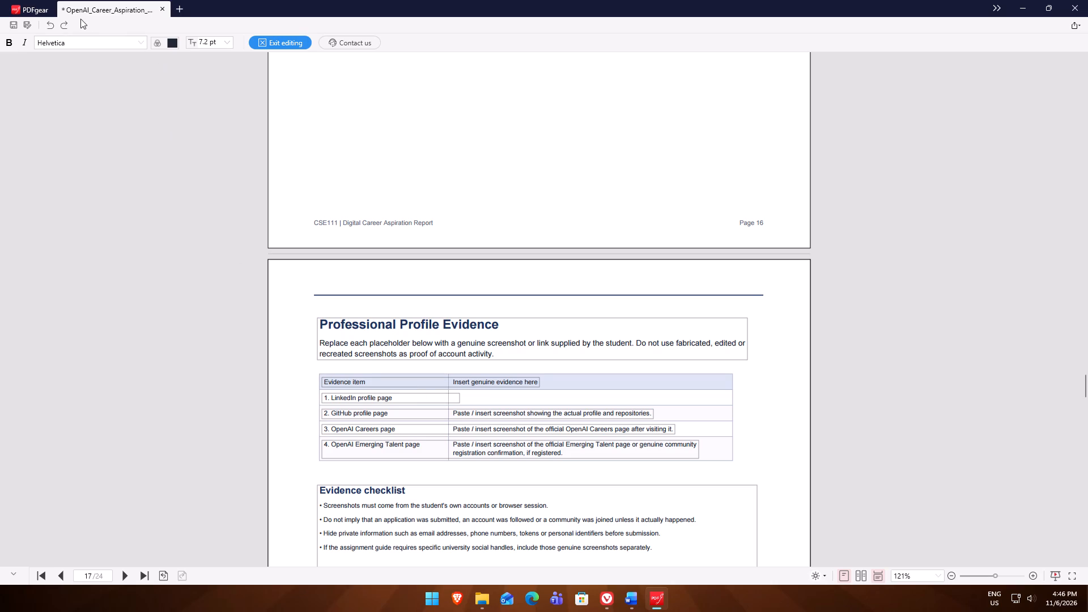
scroll(224, 147, up, 3)
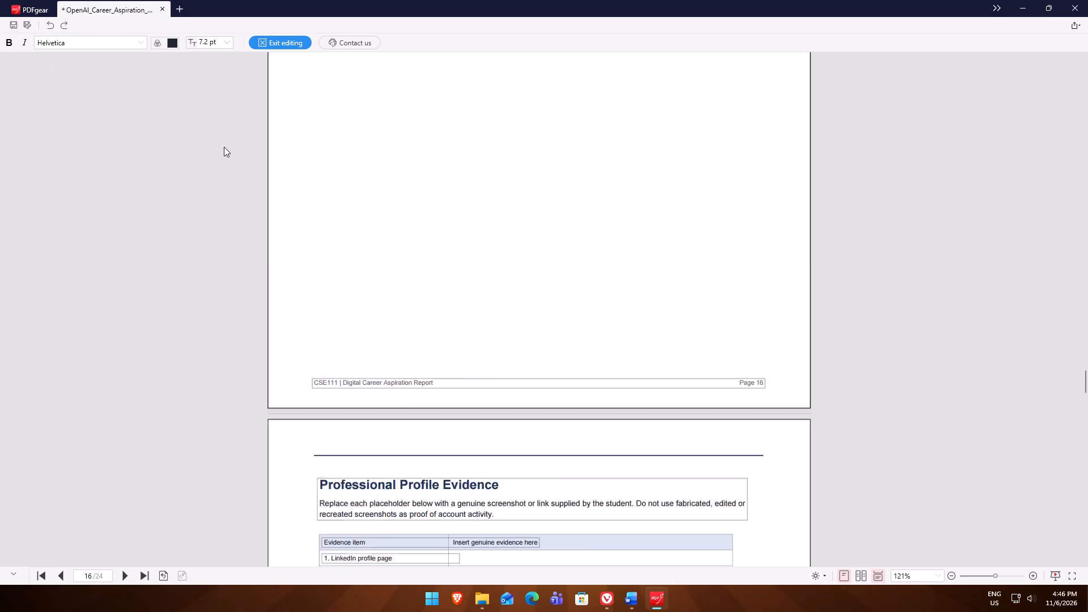
scroll(224, 147, up, 2)
right_click(256, 197)
click(262, 38)
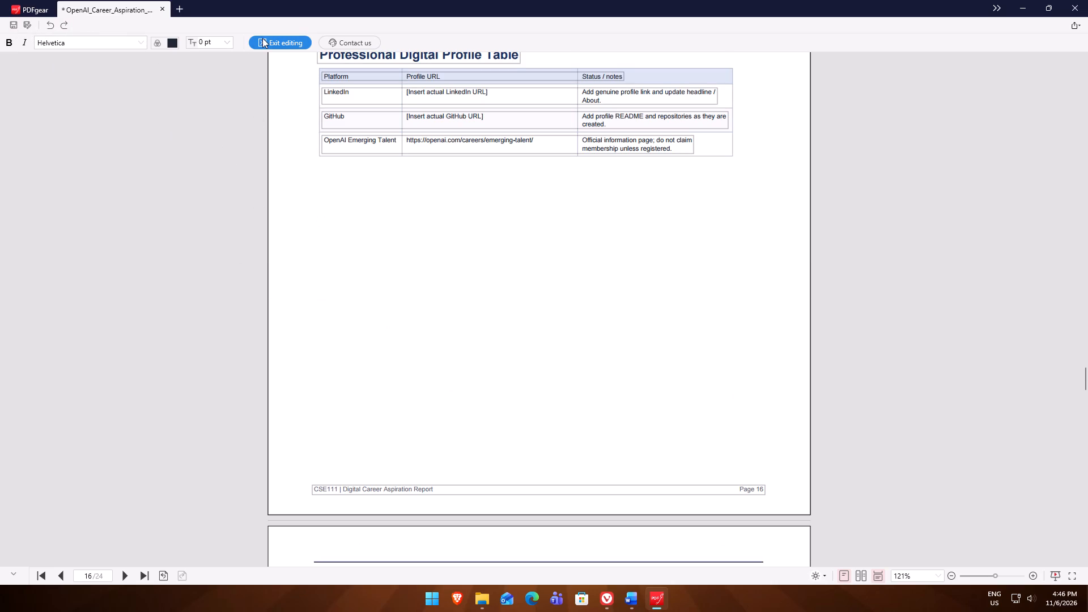
double_click(508, 309)
scroll(478, 358, down, 6)
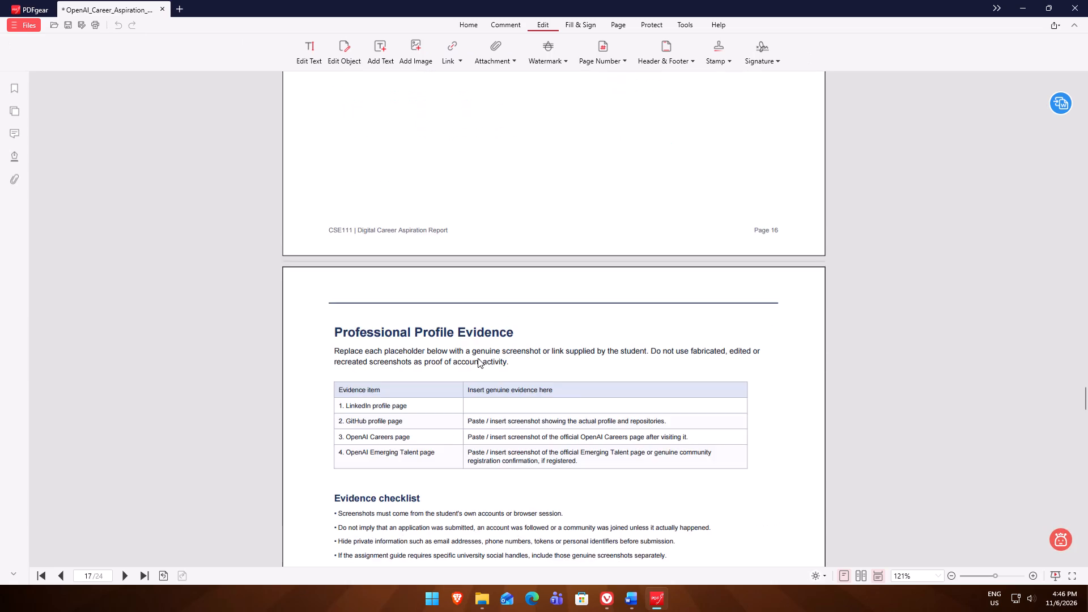
scroll(478, 358, down, 3)
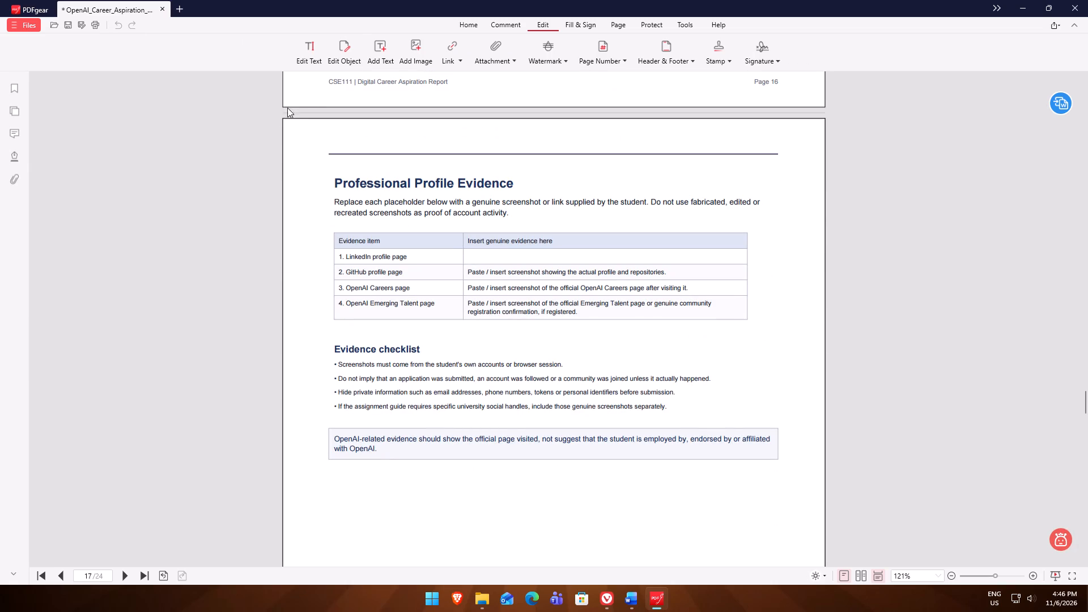
click(369, 48)
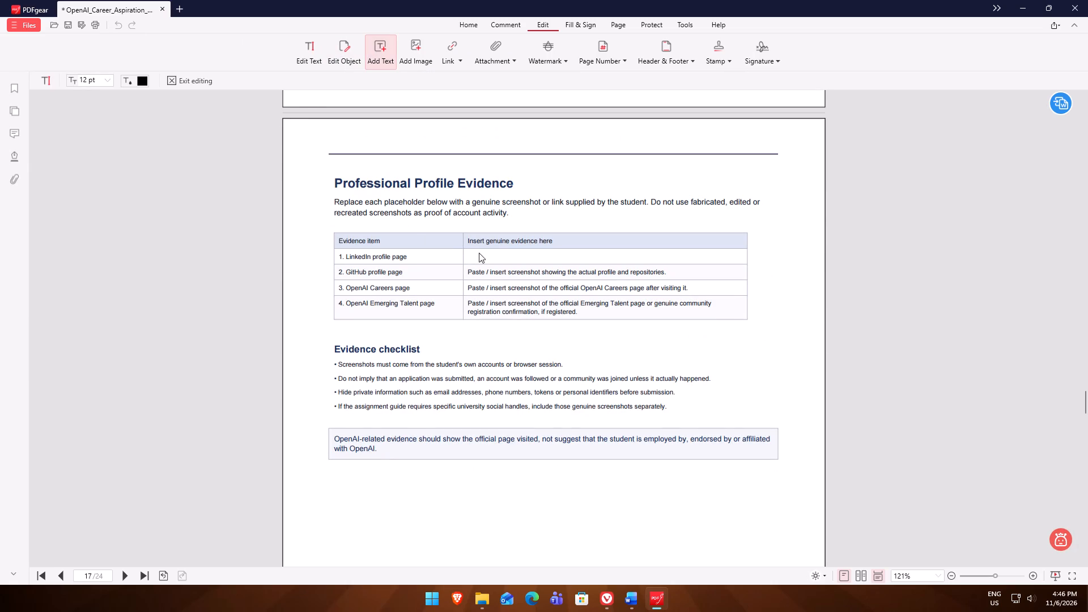
click(475, 255)
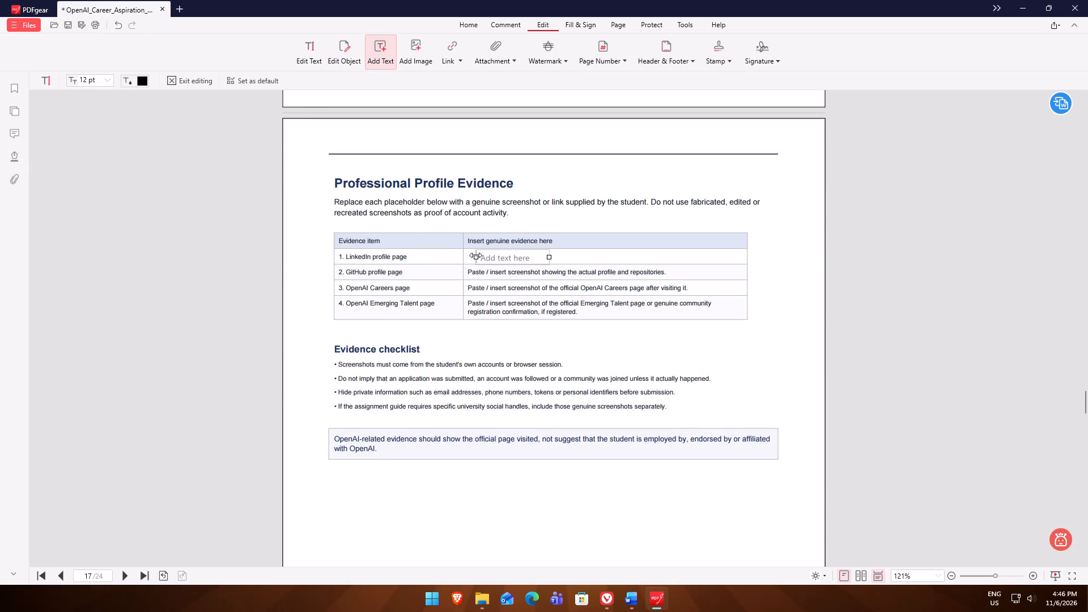
double_click(463, 255)
click(473, 257)
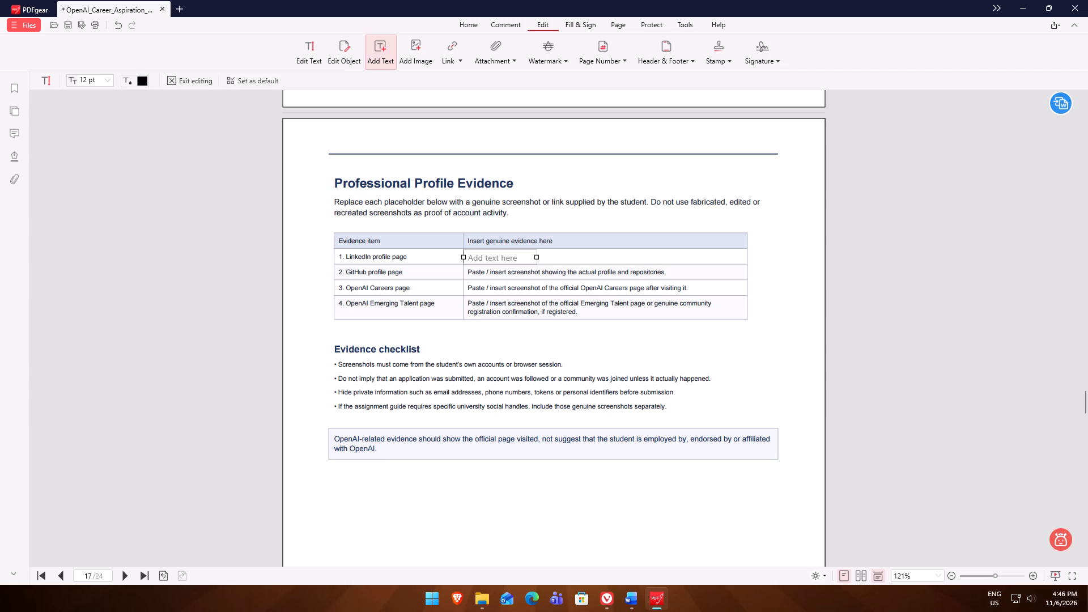
key(ctrl+v)
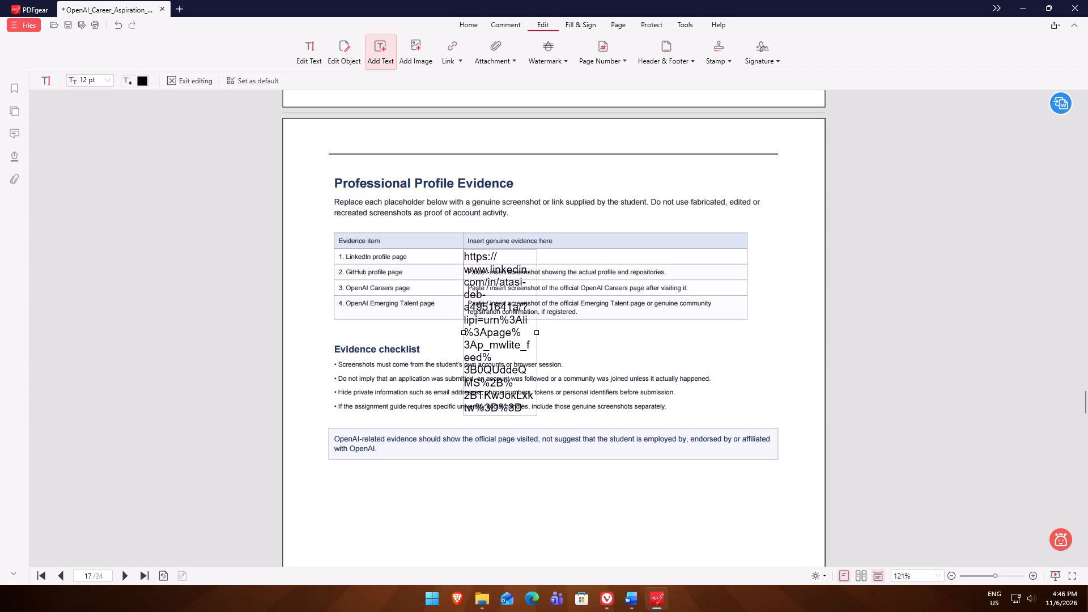
Widen the LinkedIn link's text box past the table's outer edge and move it up over the header row.
drag(536, 332, 537, 332)
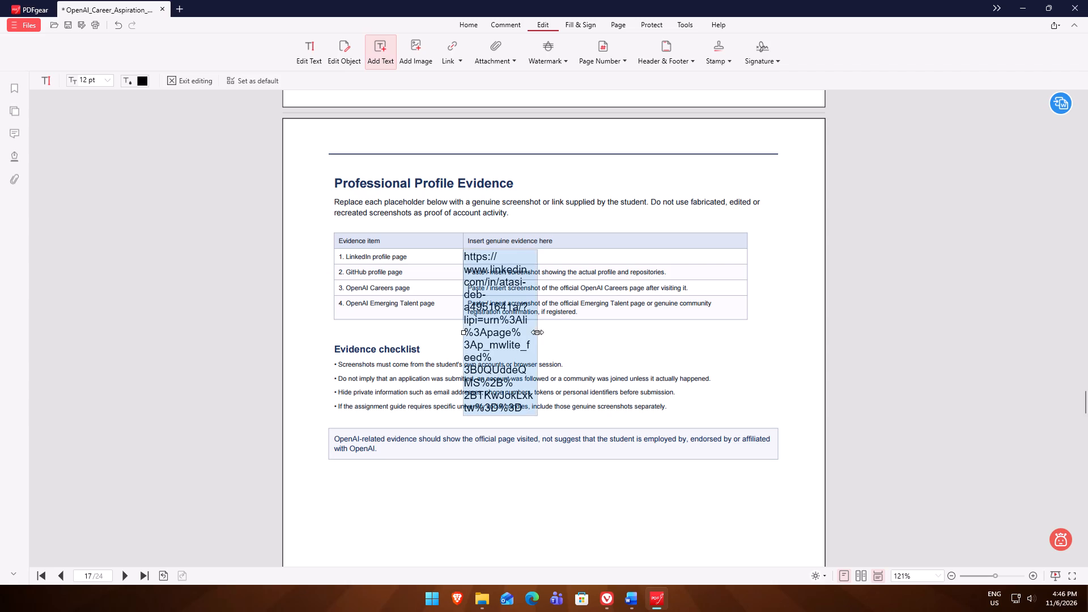
drag(537, 332, 683, 318)
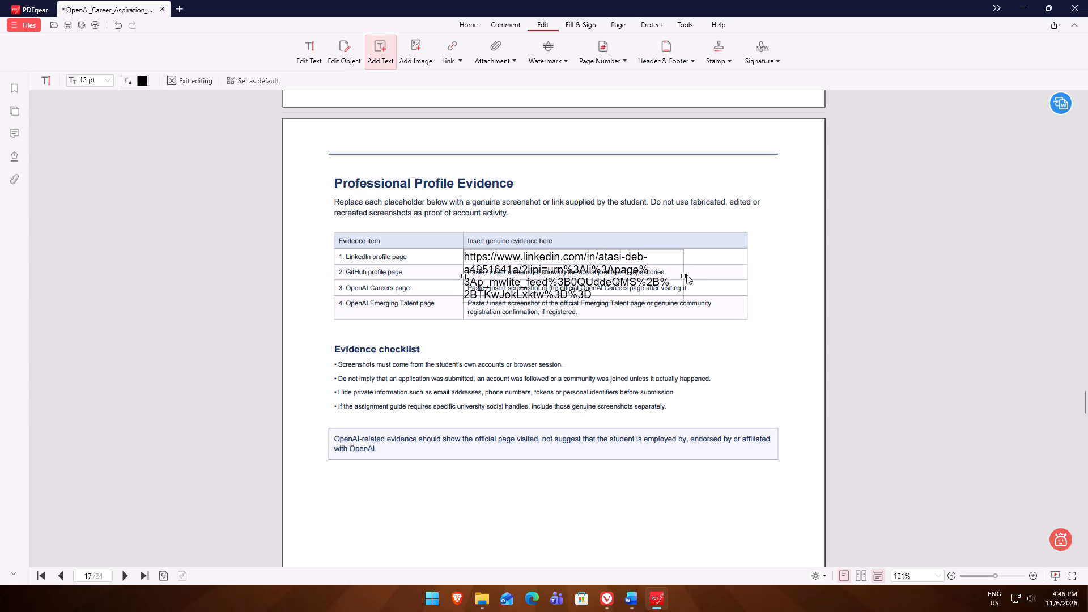
drag(682, 274, 783, 270)
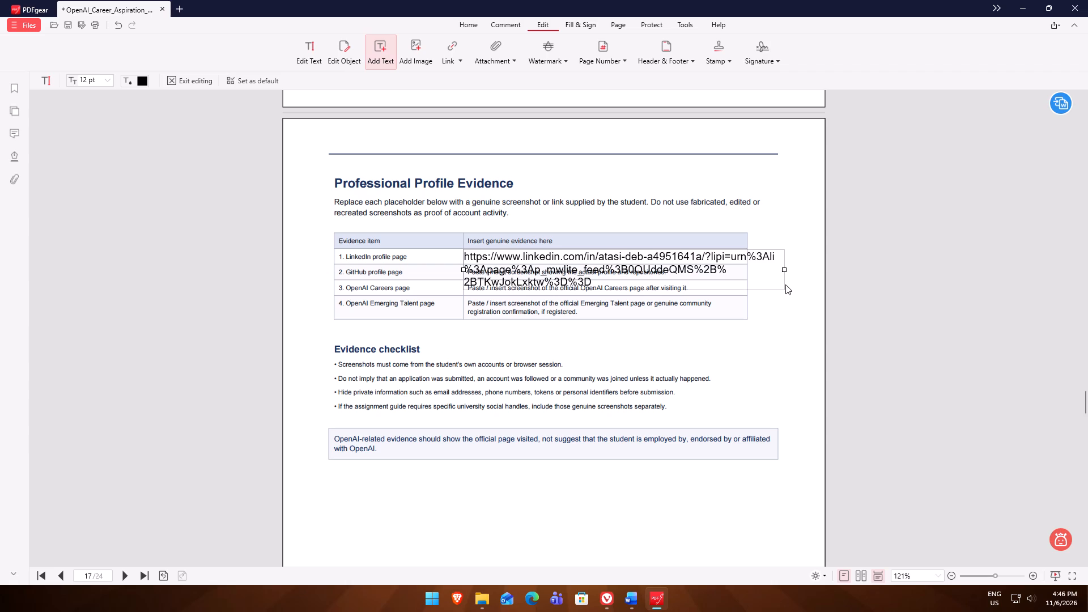
drag(783, 286, 762, 261)
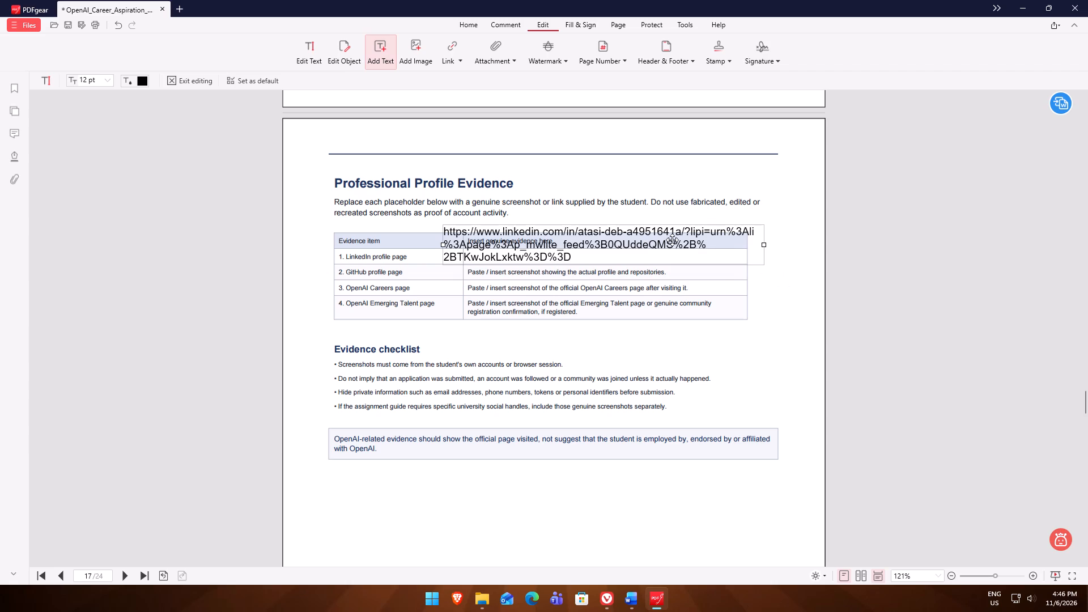
Select the entire LinkedIn link text inside the added text box.
triple_click(598, 260)
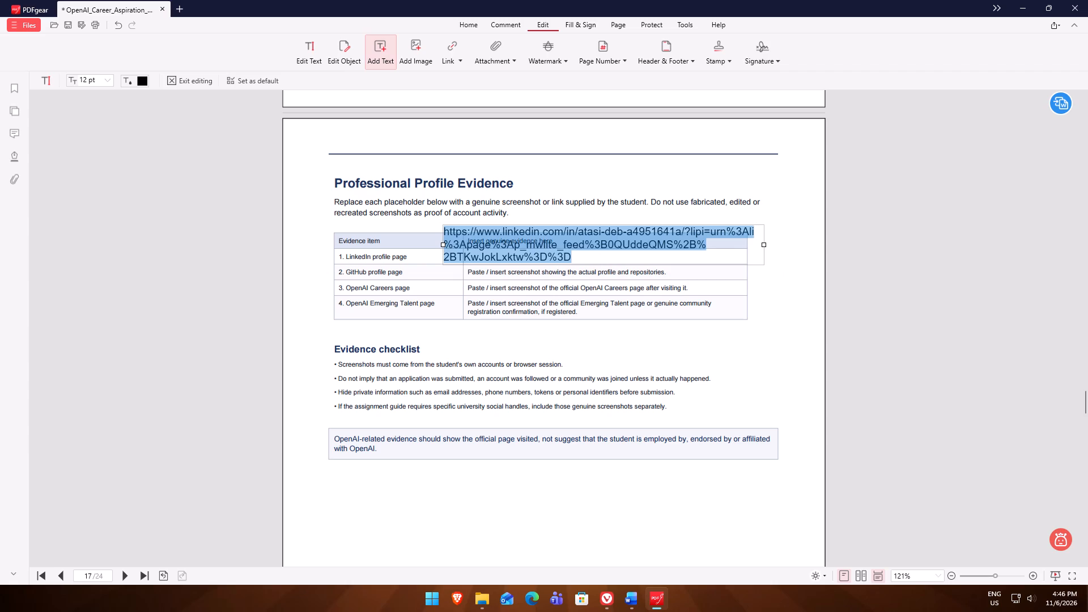
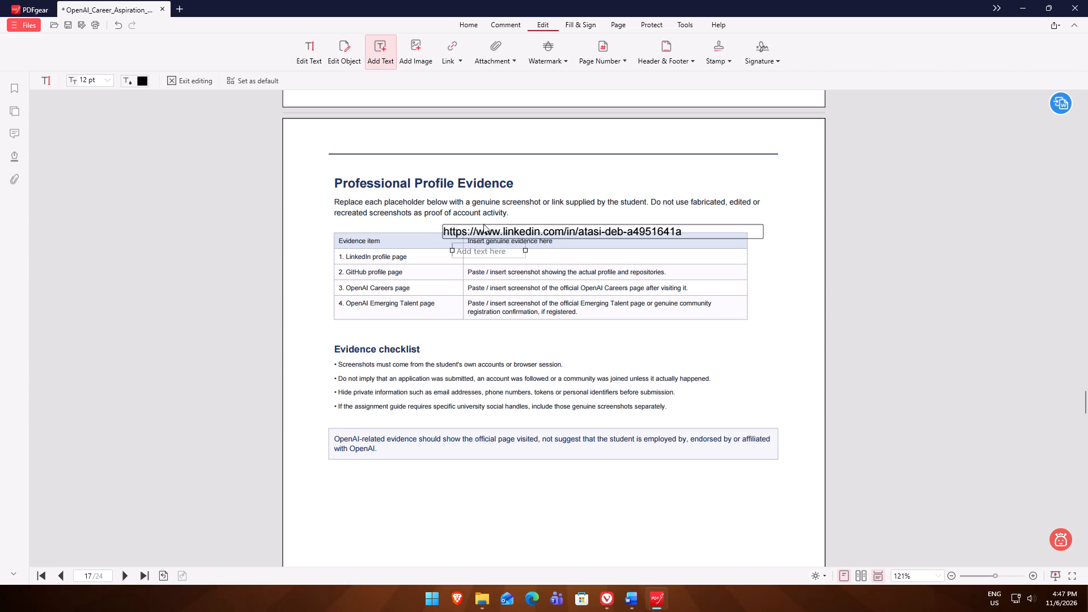
Move the LinkedIn profile link's text box slightly down and right, over the evidence table's header row.
click(486, 229)
drag(486, 229, 497, 240)
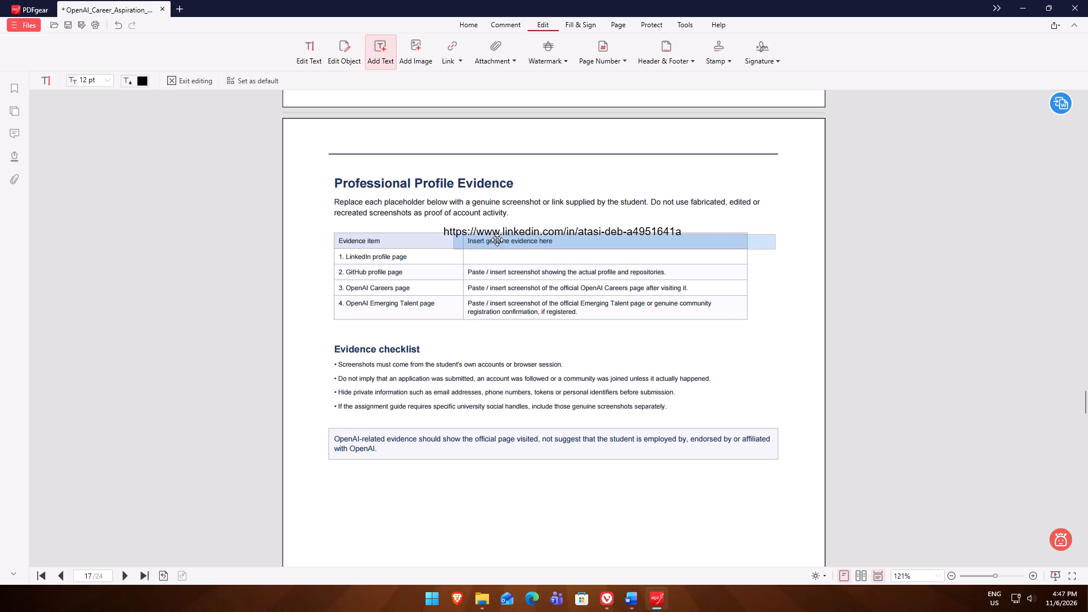
Move the LinkedIn link's text box down into the LinkedIn row's evidence cell and narrow the box slightly.
drag(497, 240, 507, 253)
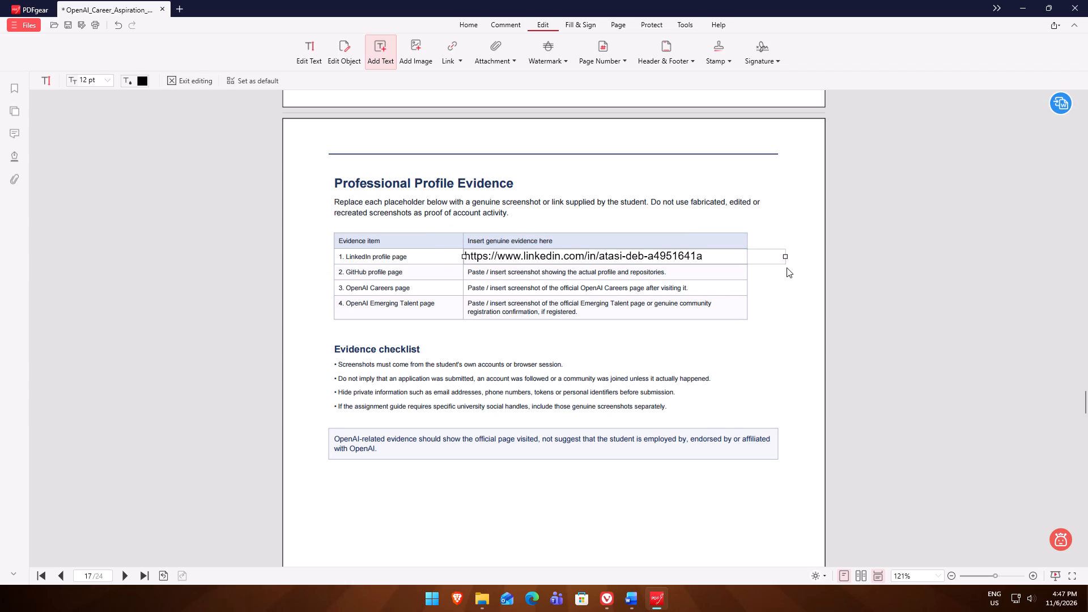
drag(785, 257, 777, 256)
click(748, 284)
click(707, 346)
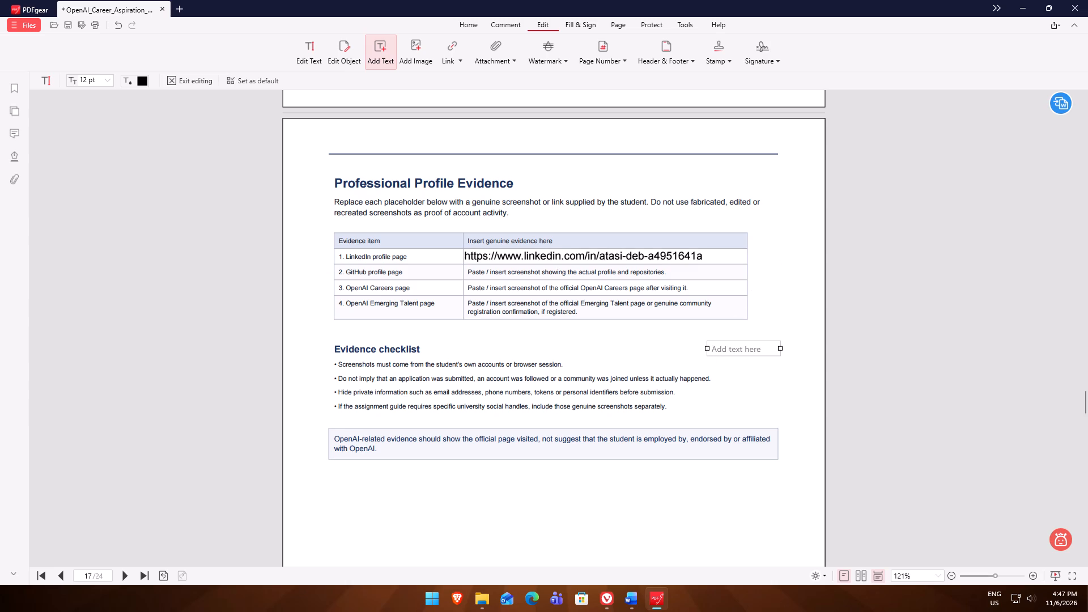
Set the LinkedIn link's font size to 10 pt in its added text box.
click(631, 260)
triple_click(634, 254)
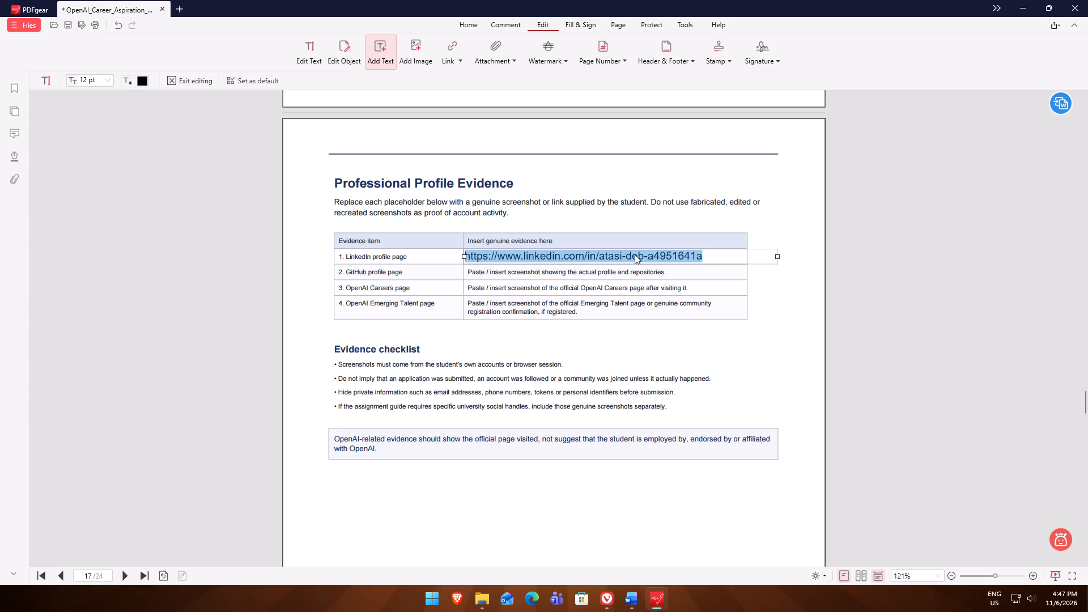
right_click(635, 254)
triple_click(627, 254)
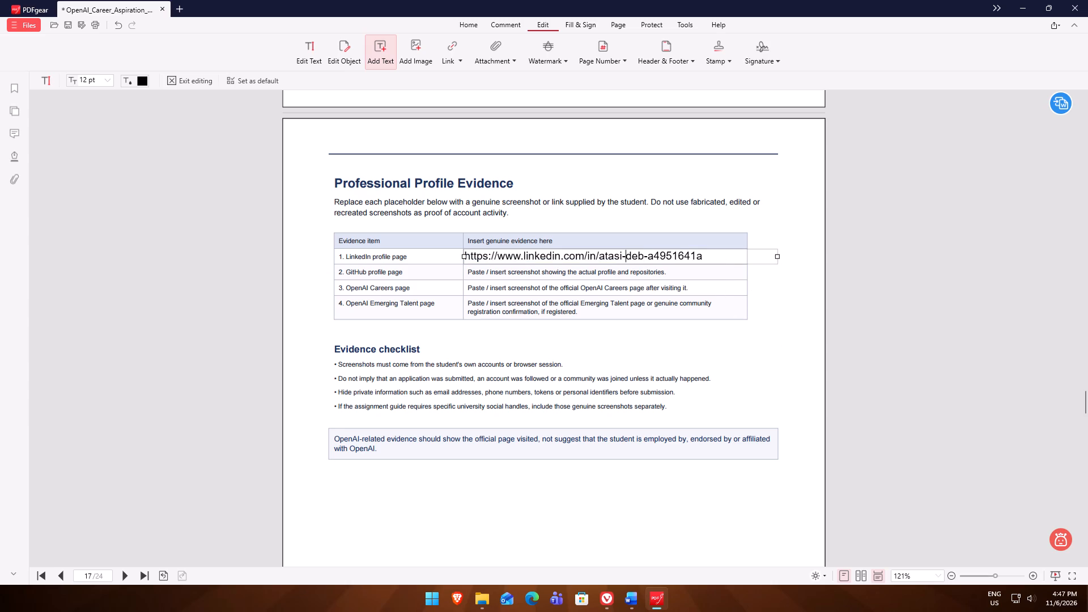
triple_click(627, 254)
triple_click(627, 254)
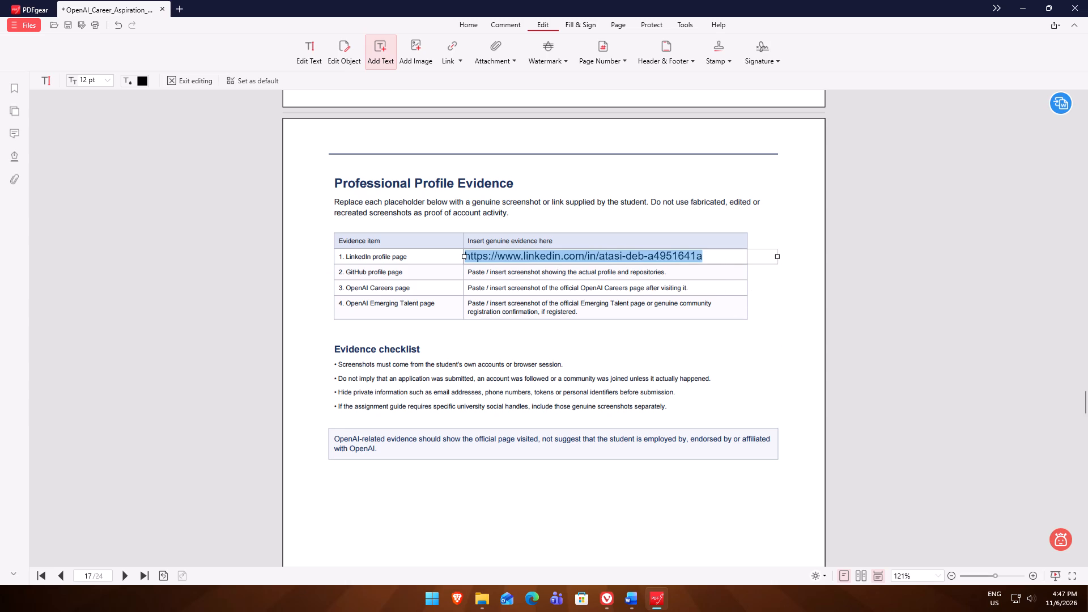
right_click(627, 254)
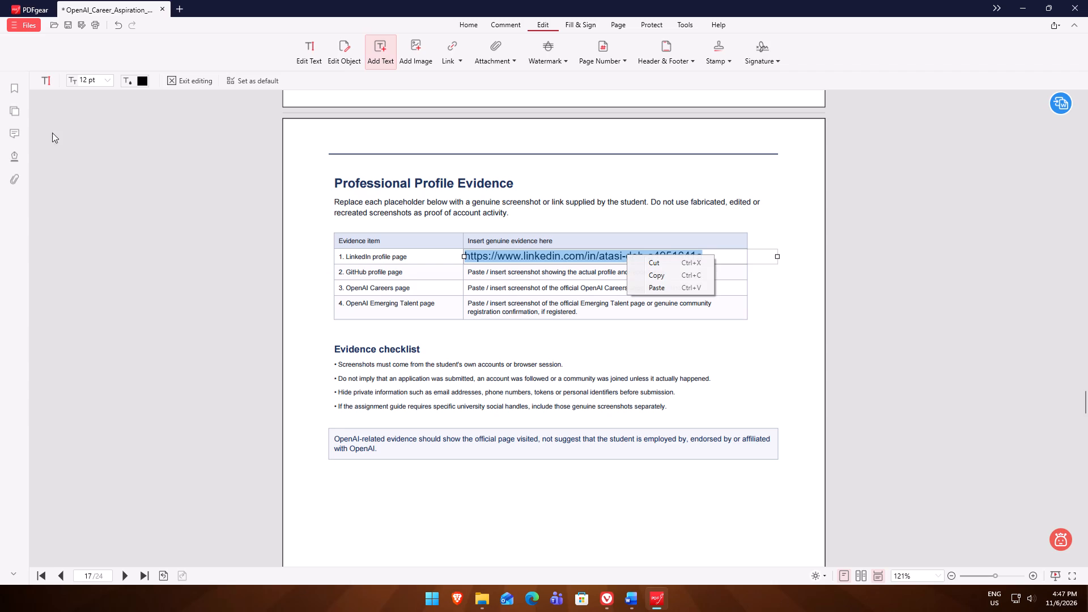
click(56, 78)
click(49, 79)
click(104, 82)
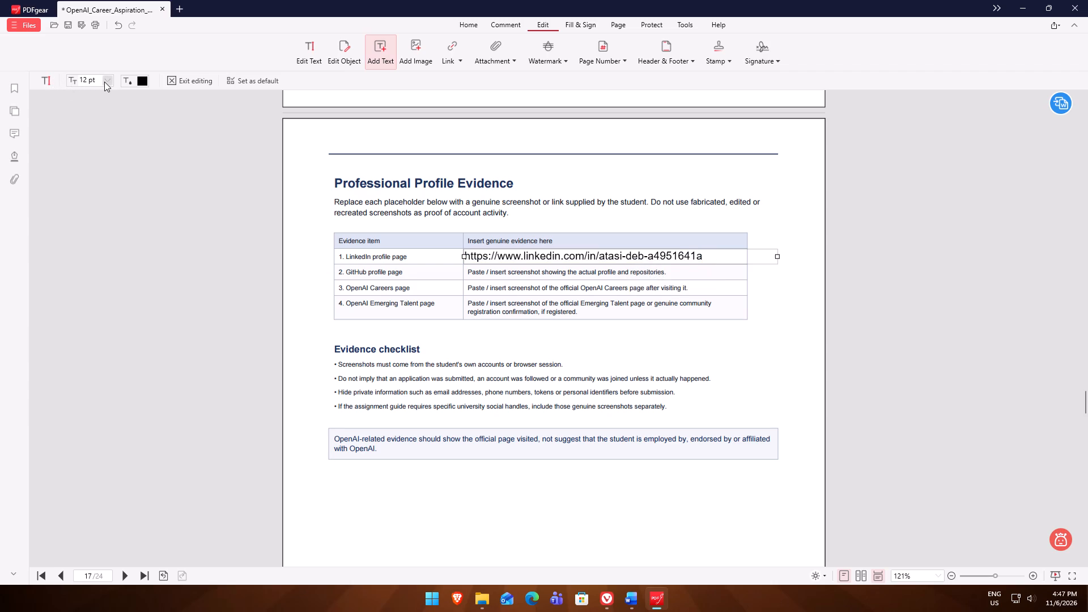
click(87, 150)
click(579, 265)
click(606, 297)
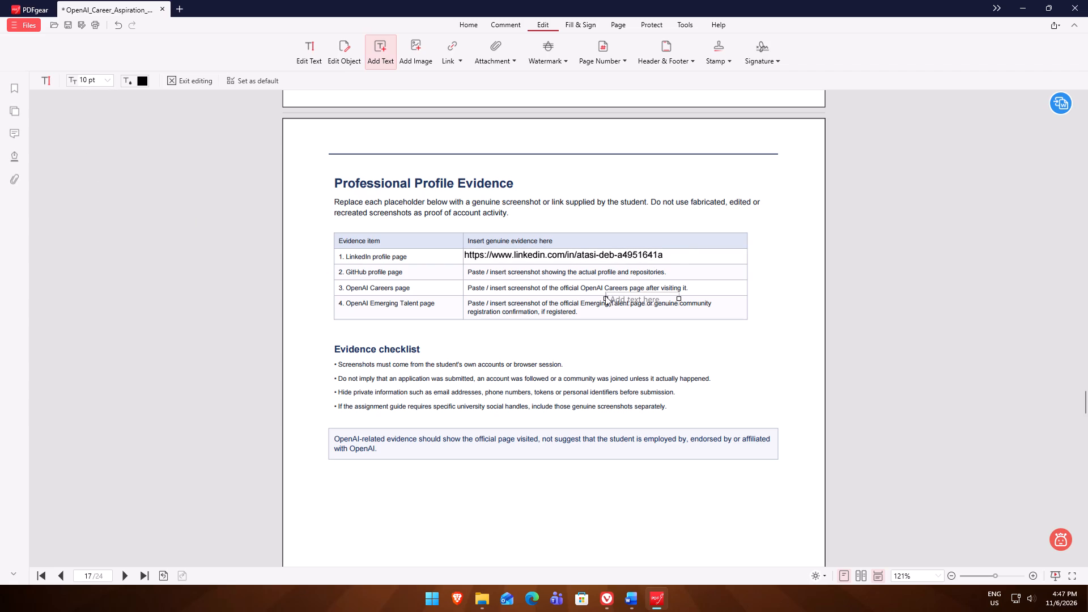
Look through the pages following the profile evidence table, checking the references, official OpenAI links and the GitHub, social and job screenshots.
triple_click(606, 274)
scroll(639, 534, down, 13)
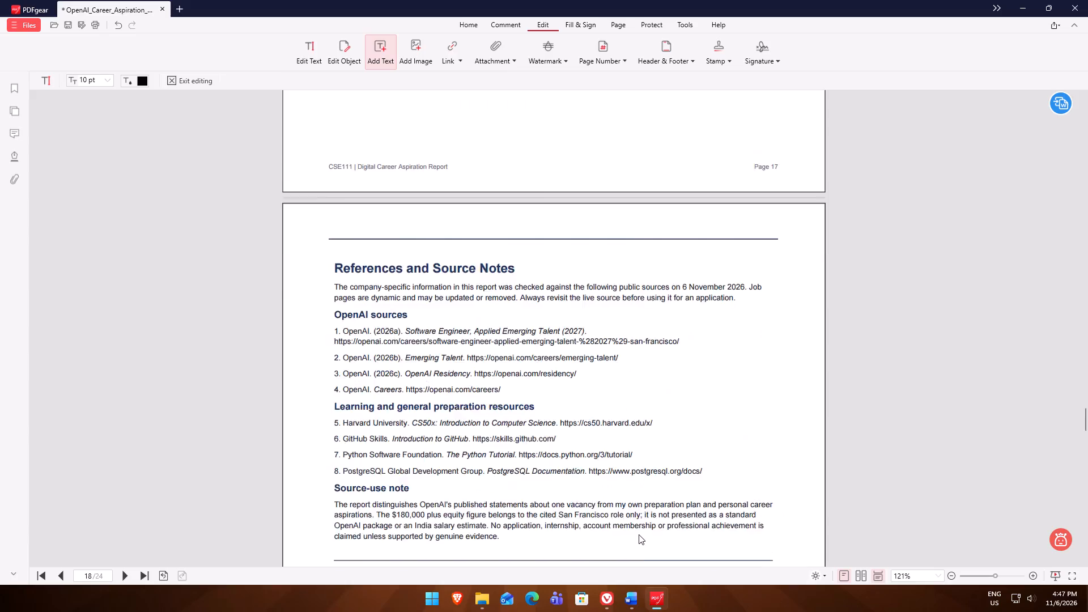
scroll(639, 534, down, 20)
scroll(639, 534, down, 16)
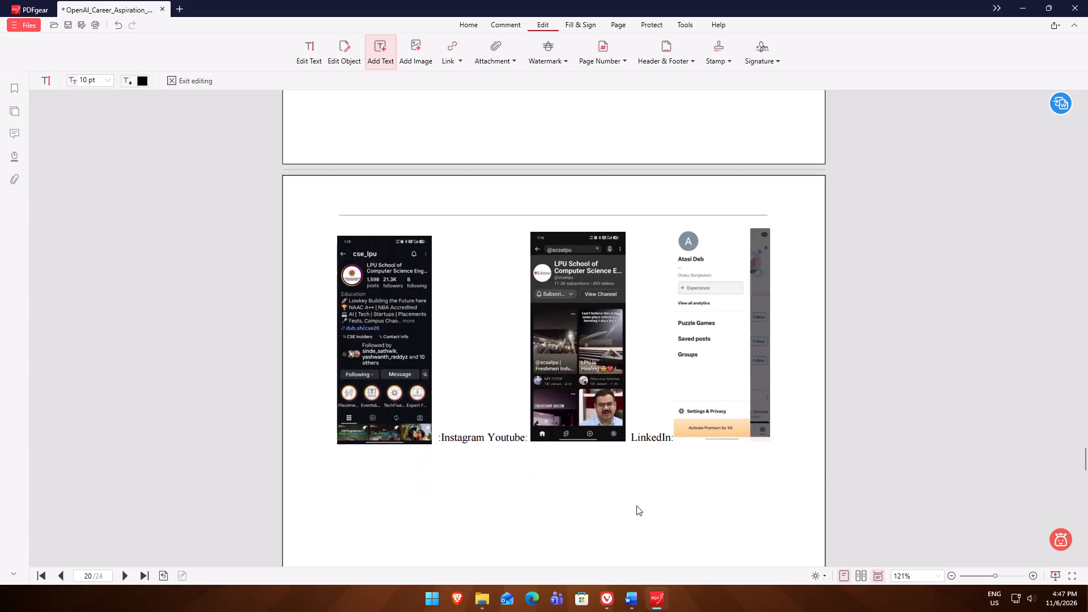
scroll(636, 505, down, 20)
scroll(636, 505, down, 14)
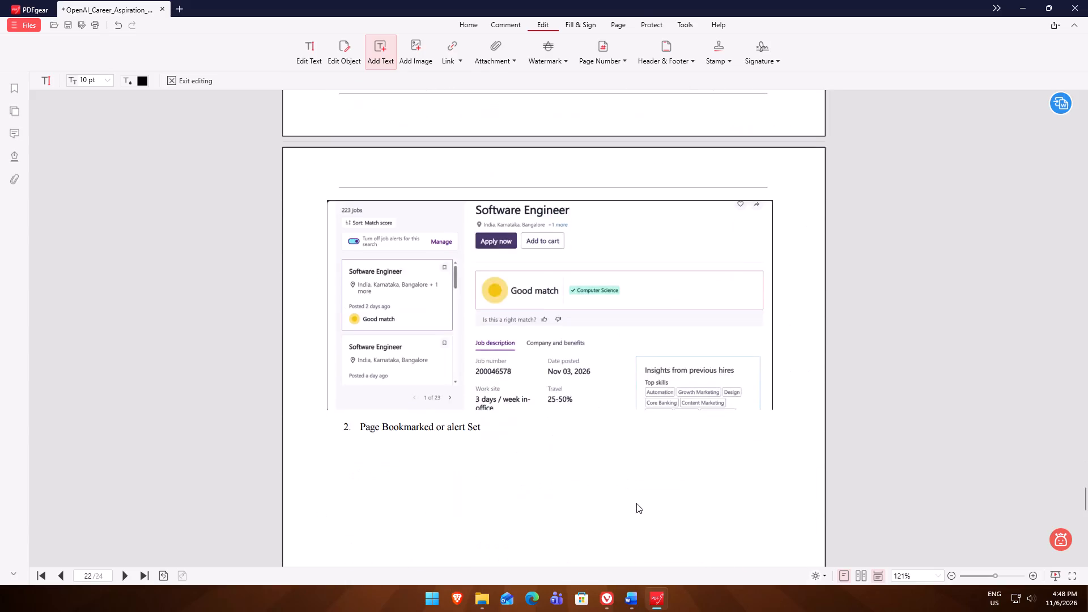
scroll(636, 503, down, 20)
scroll(636, 503, down, 13)
scroll(636, 496, up, 7)
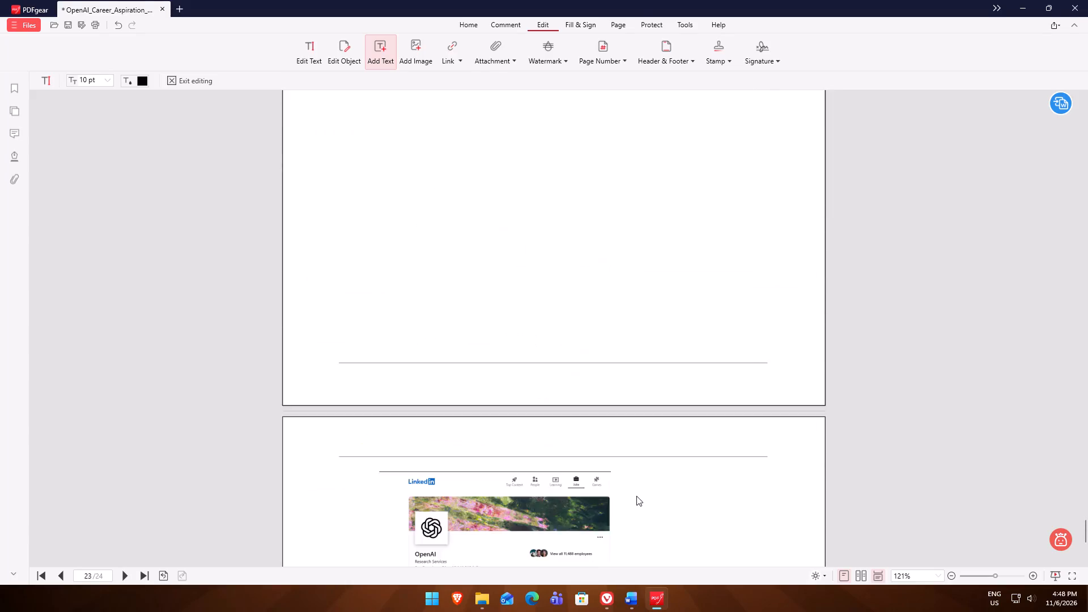
scroll(636, 496, up, 20)
scroll(636, 496, up, 20)
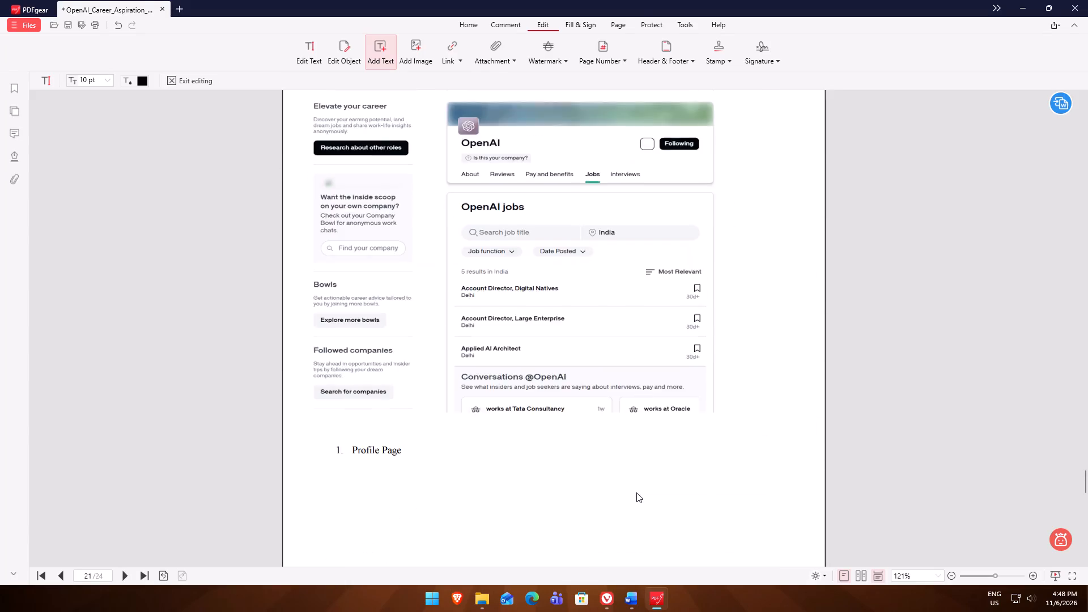
scroll(636, 492, up, 14)
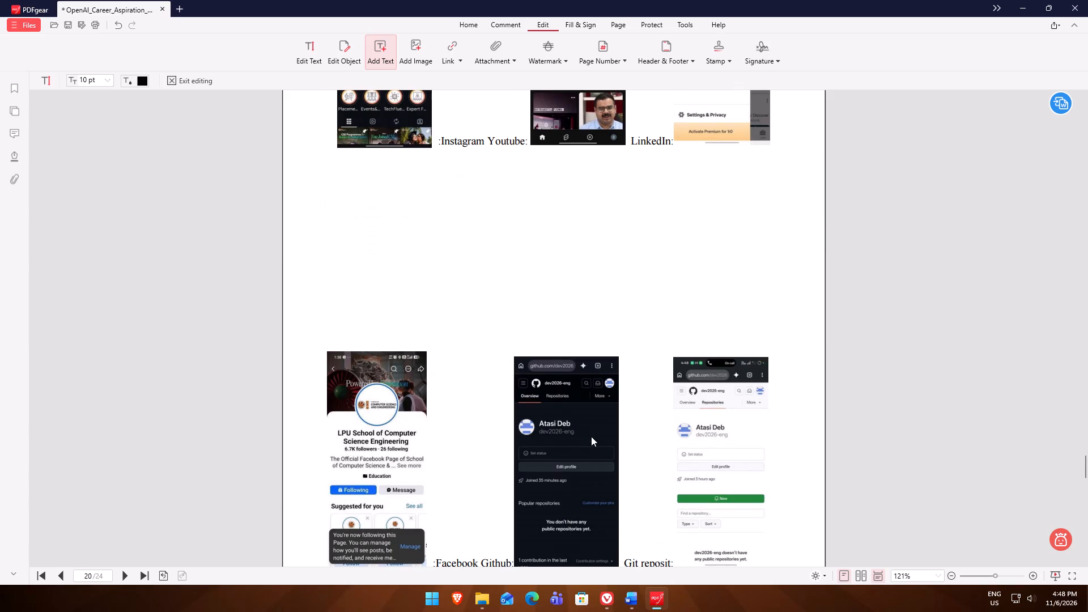
scroll(591, 436, up, 16)
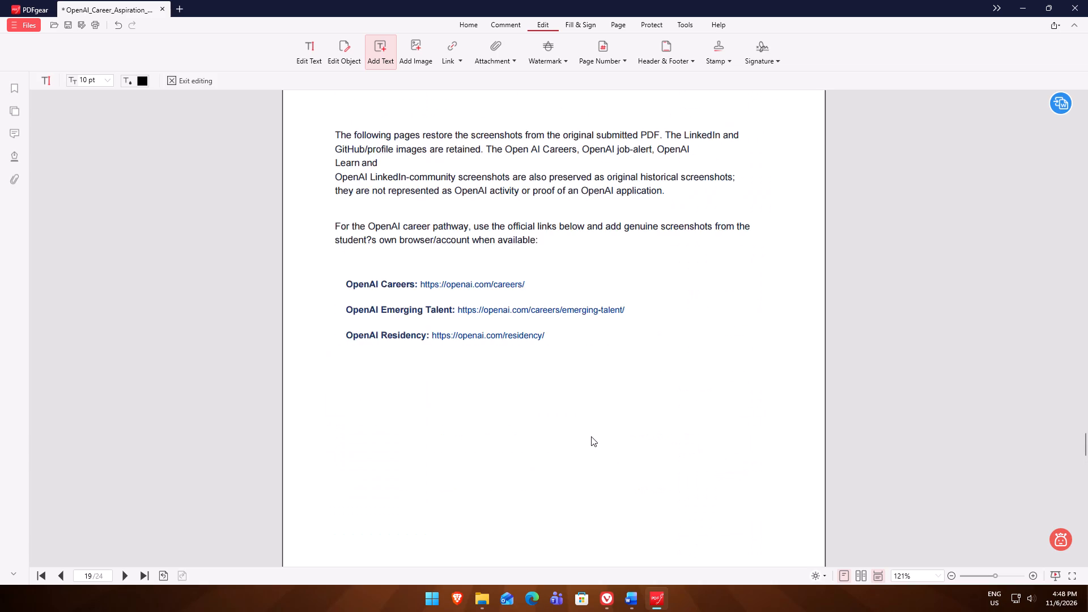
scroll(591, 436, up, 20)
scroll(591, 436, up, 17)
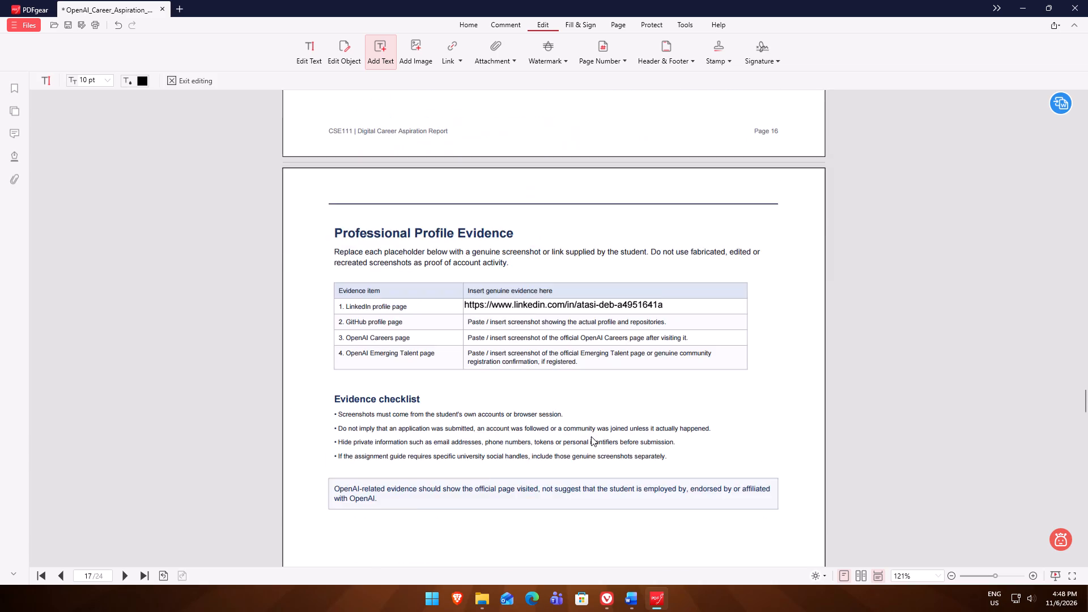
scroll(591, 436, up, 6)
scroll(591, 436, down, 20)
scroll(591, 436, down, 13)
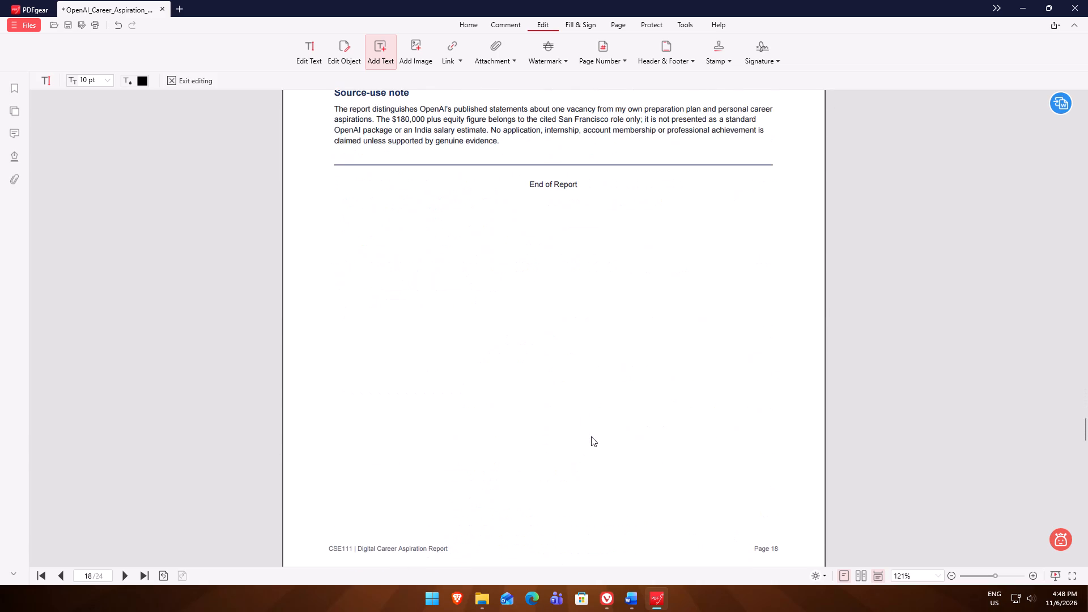
scroll(591, 436, down, 20)
scroll(591, 436, down, 9)
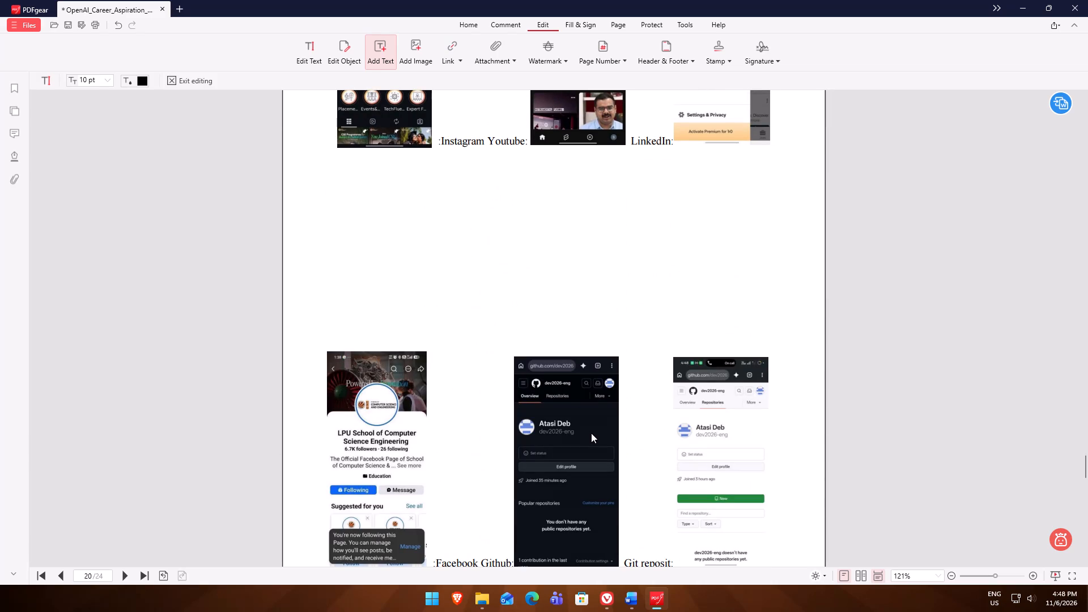
scroll(591, 431, up, 12)
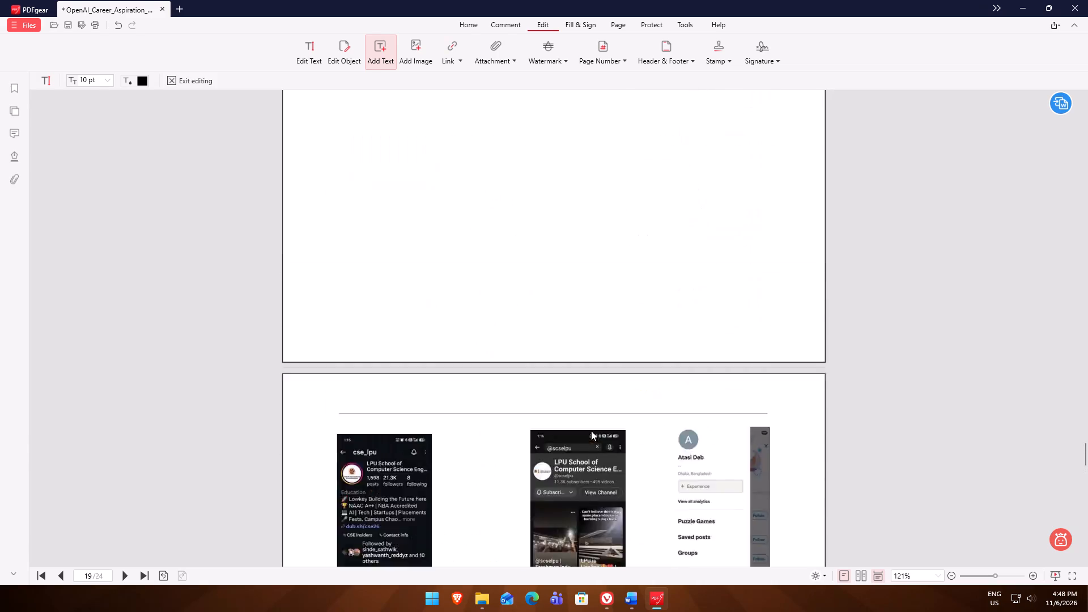
scroll(591, 431, up, 11)
scroll(591, 431, up, 20)
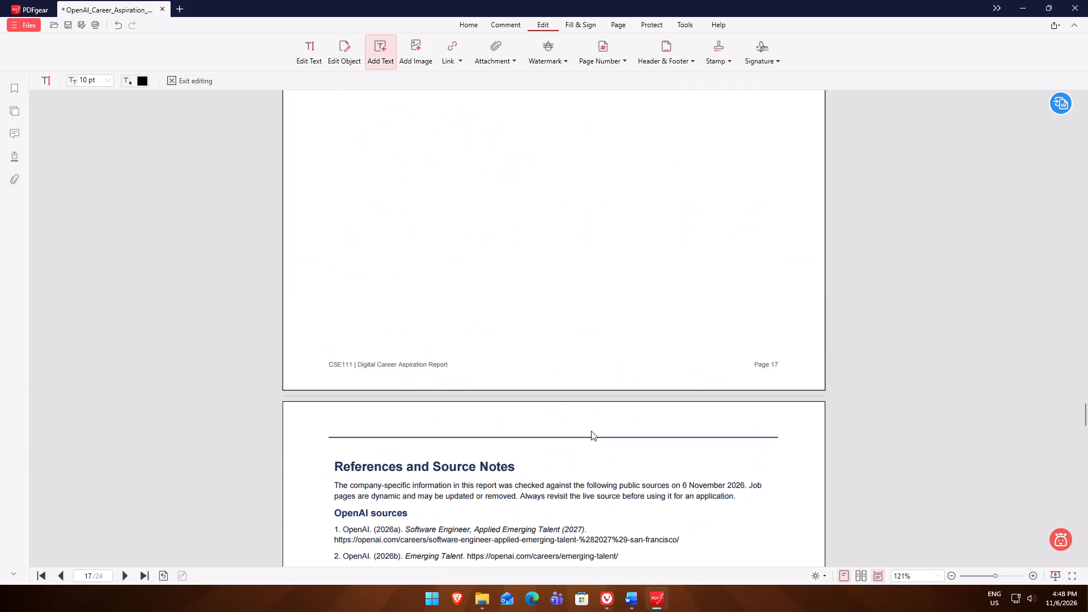
scroll(591, 431, up, 5)
scroll(591, 431, down, 1)
scroll(591, 431, up, 7)
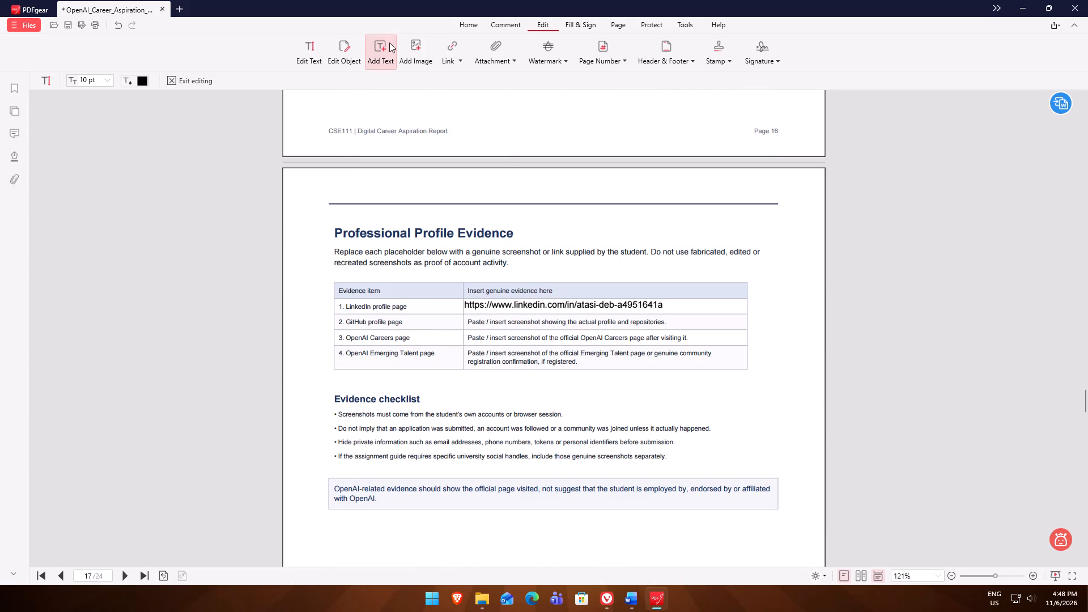
Enter the link text "github.com/" at the start of the GitHub profile row's evidence placeholder on page 17.
click(318, 39)
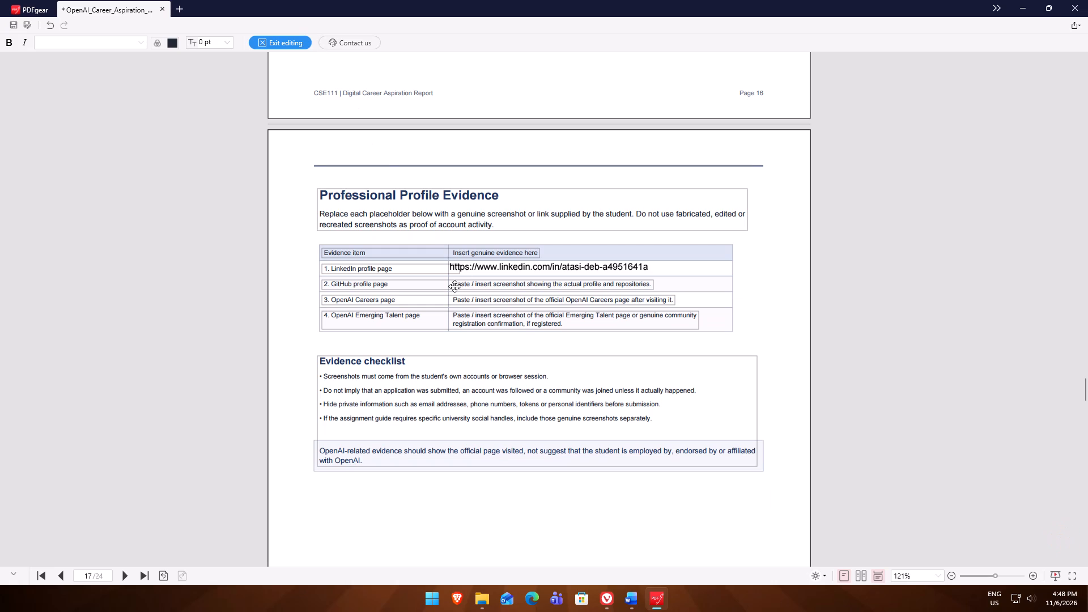
double_click(455, 284)
drag(455, 284, 664, 292)
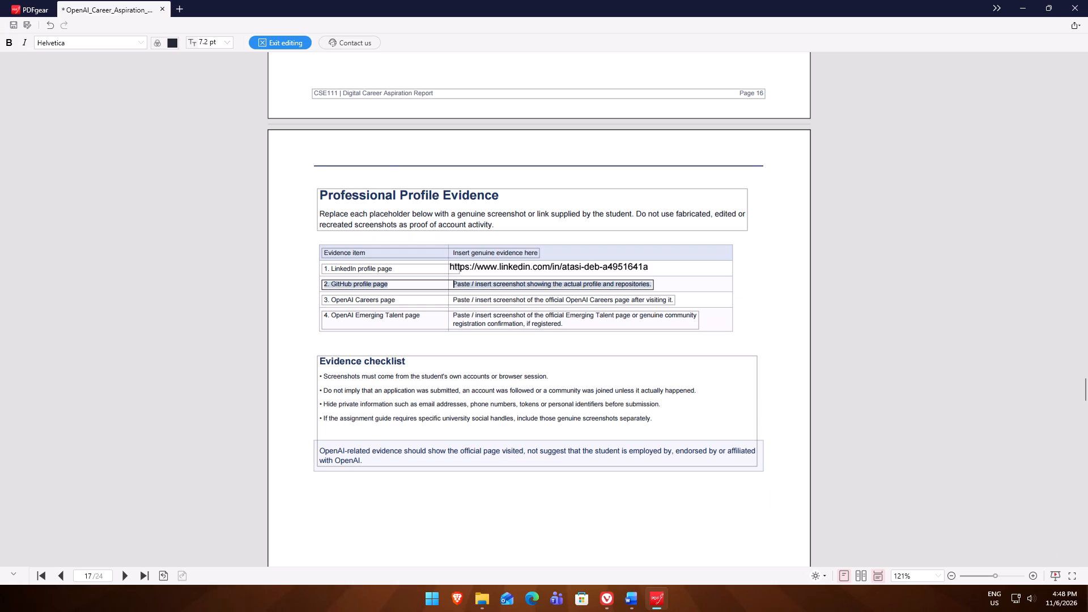
drag(664, 292, 648, 282)
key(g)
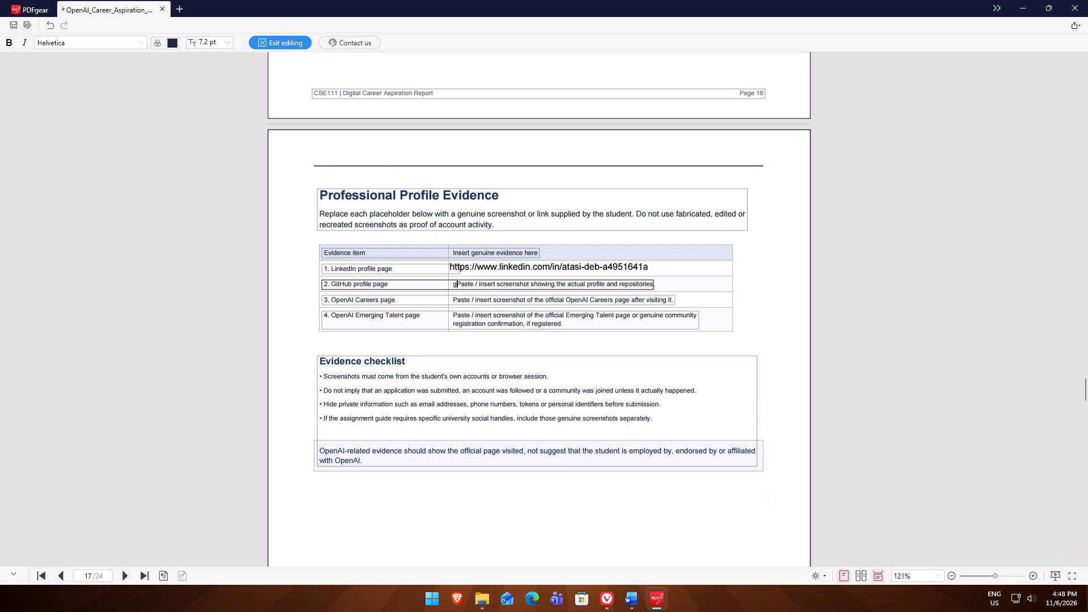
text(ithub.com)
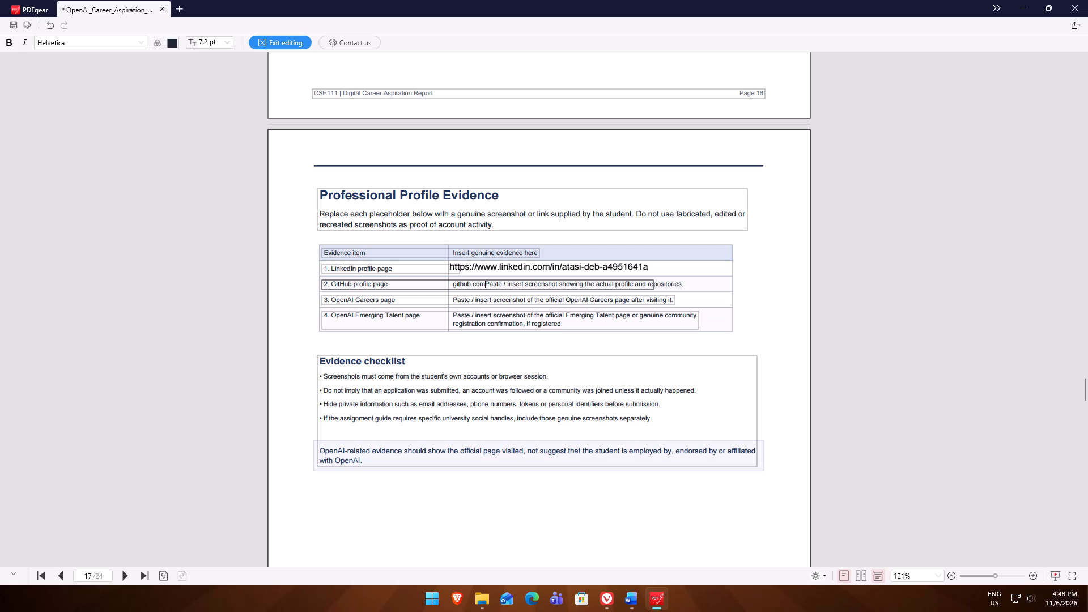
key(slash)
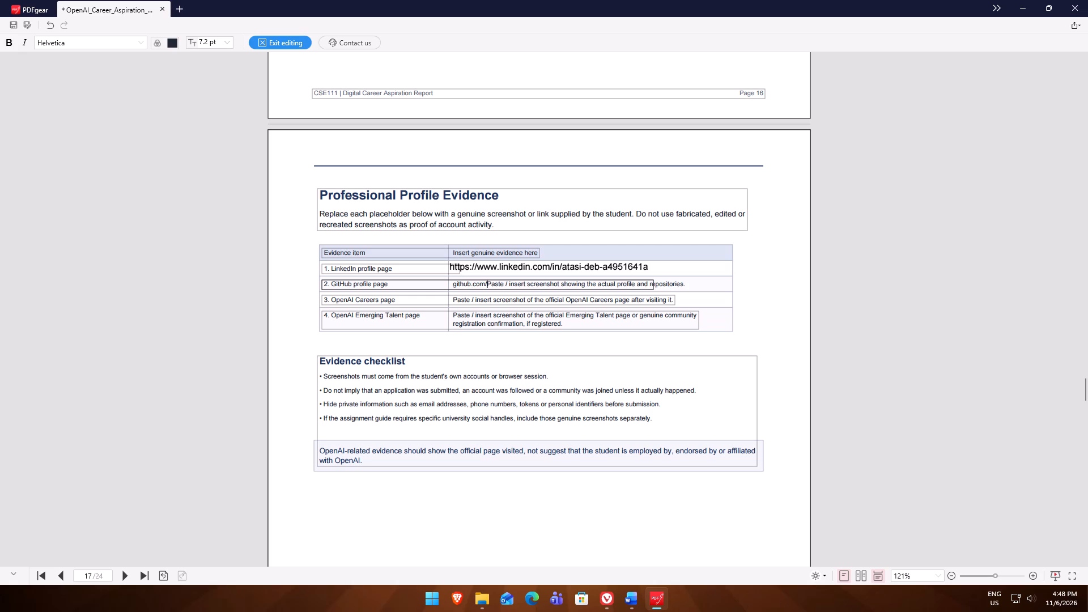
key(Left)
key(Left)
key(Left)
key(Left)
key(Left)
key(Left)
key(Left)
key(Left)
key(Left)
key(Left)
key(Left)
text(https)
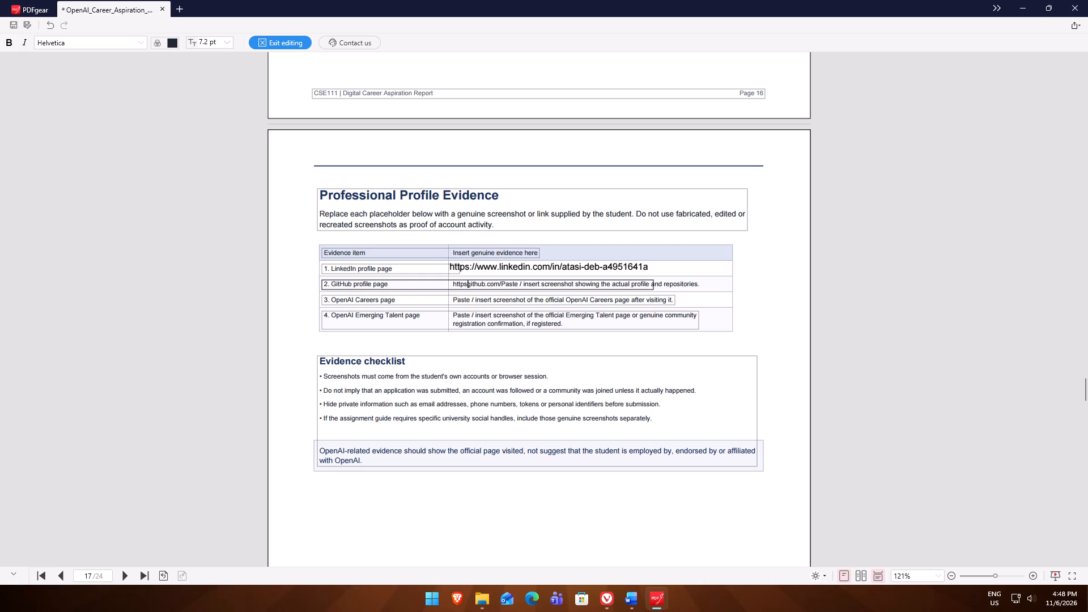
text(://)
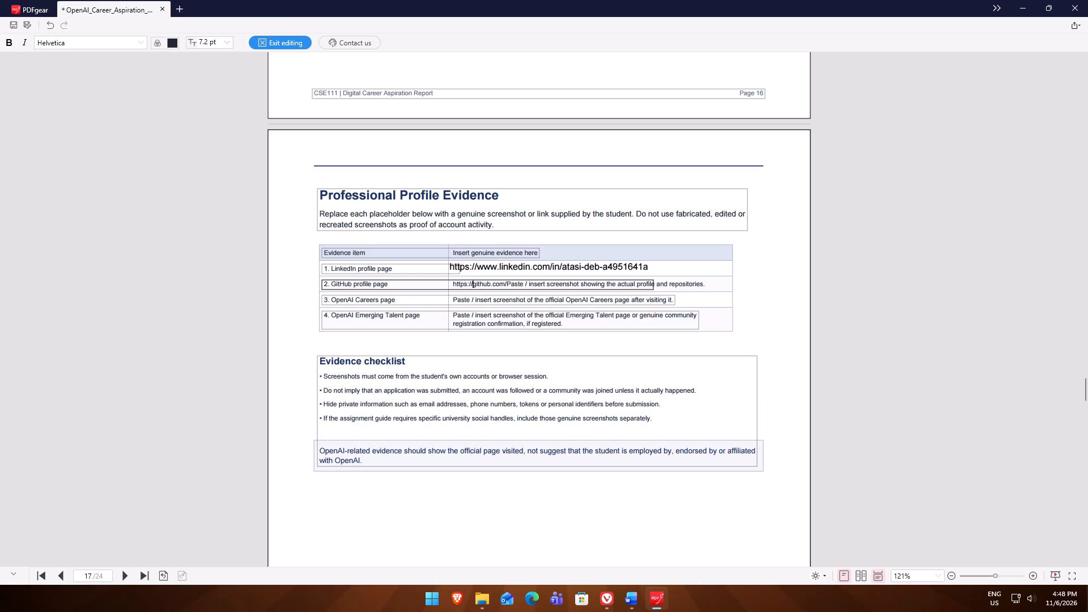
drag(505, 284, 623, 267)
click(627, 270)
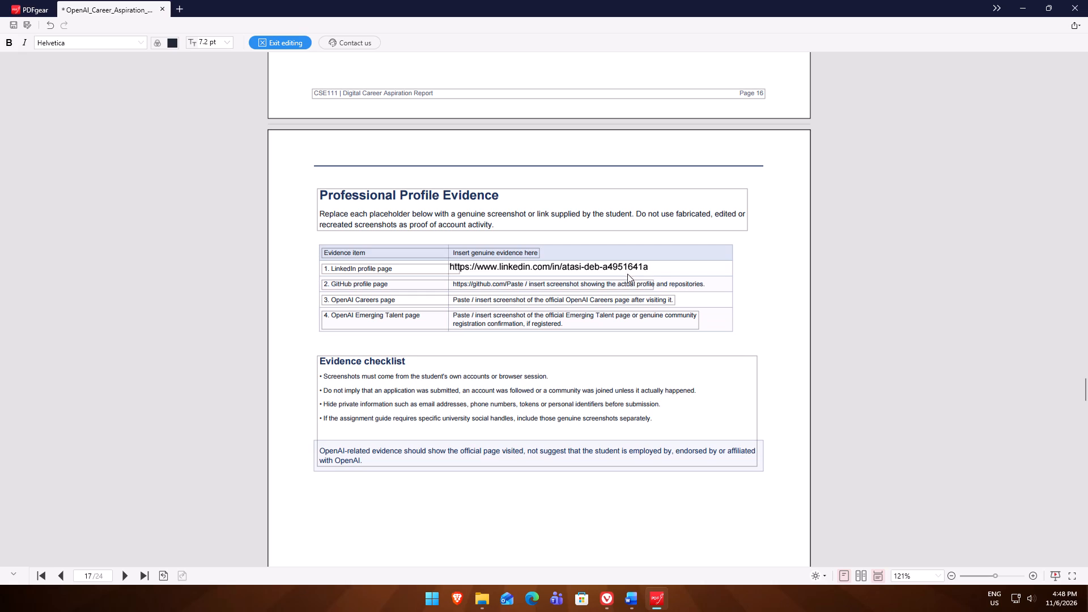
click(700, 282)
click(636, 283)
double_click(636, 283)
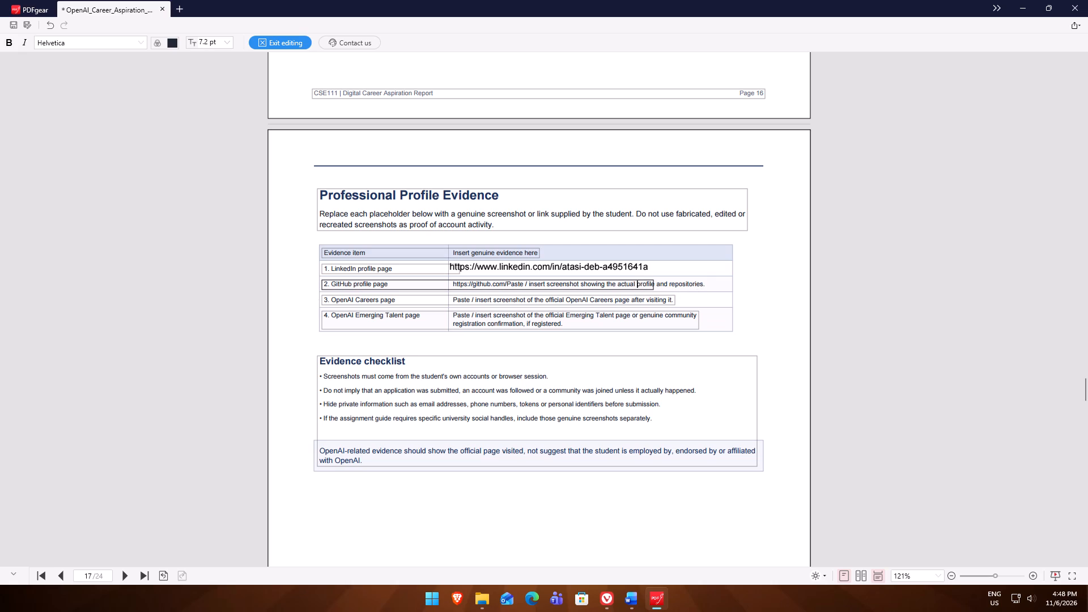
key(BackSpace)
key(BackSpace)
key(BackSpace)
key(BackSpace)
key(BackSpace)
key(BackSpace)
key(BackSpace)
key(BackSpace)
key(BackSpace)
key(BackSpace)
key(BackSpace)
key(BackSpace)
key(BackSpace)
key(BackSpace)
key(BackSpace)
key(BackSpace)
key(BackSpace)
key(BackSpace)
key(BackSpace)
key(BackSpace)
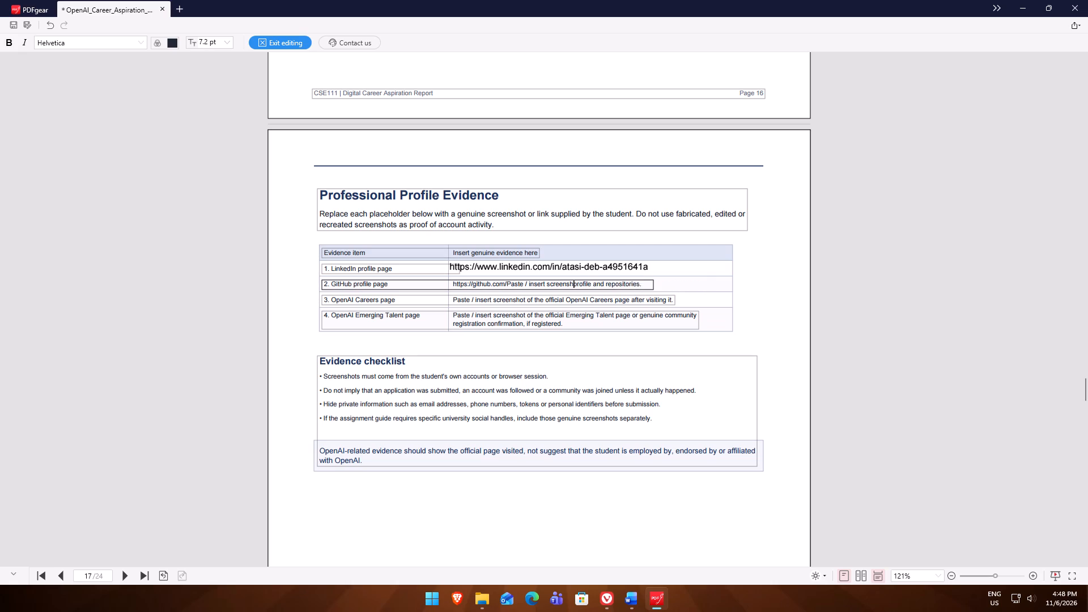
key(Right)
key(Right)
key(Right)
key(Right)
key(Right)
key(Right)
key(Right)
key(Right)
key(Right)
key(Right)
key(Right)
key(Right)
key(Right)
key(Right)
key(Right)
key(Right)
key(Right)
key(Right)
key(Right)
key(Right)
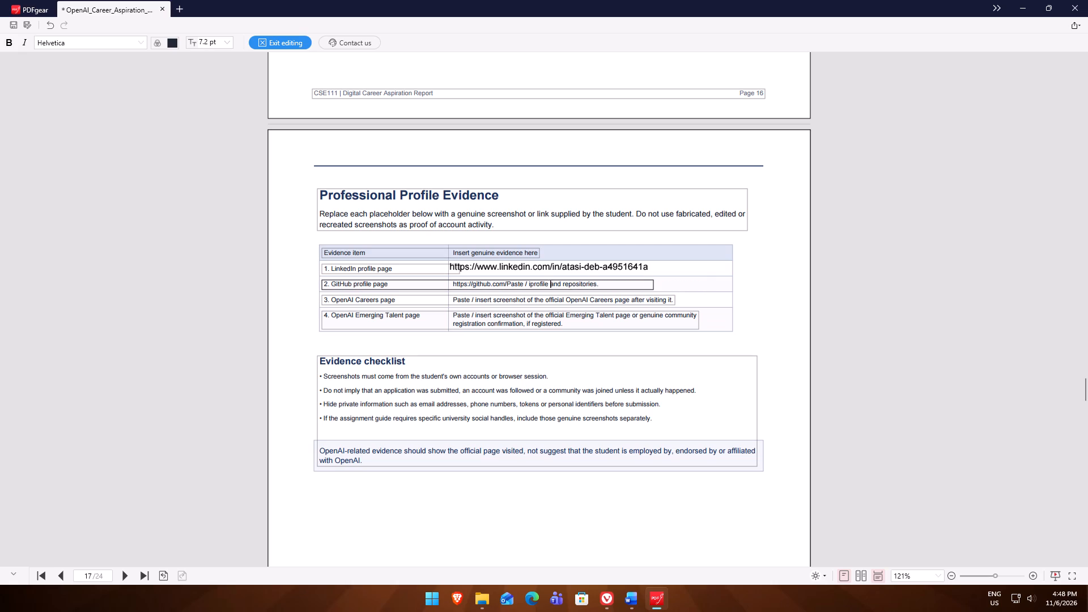
key(Right)
key(Right)
key(BackSpace)
key(BackSpace)
key(BackSpace)
key(BackSpace)
key(BackSpace)
key(BackSpace)
key(BackSpace)
key(BackSpace)
key(BackSpace)
key(BackSpace)
key(BackSpace)
key(BackSpace)
key(BackSpace)
key(BackSpace)
key(BackSpace)
key(BackSpace)
key(BackSpace)
key(BackSpace)
key(BackSpace)
key(BackSpace)
key(BackSpace)
key(BackSpace)
key(BackSpace)
key(BackSpace)
key(BackSpace)
key(BackSpace)
key(BackSpace)
key(BackSpace)
key(BackSpace)
key(BackSpace)
key(BackSpace)
key(BackSpace)
key(BackSpace)
key(BackSpace)
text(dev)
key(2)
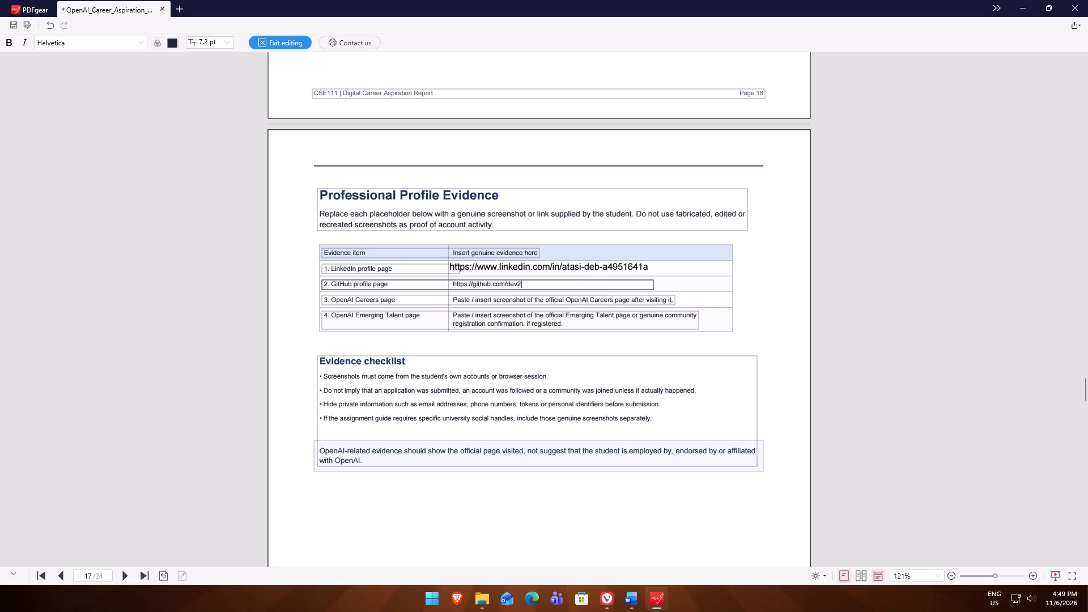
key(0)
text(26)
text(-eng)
click(623, 330)
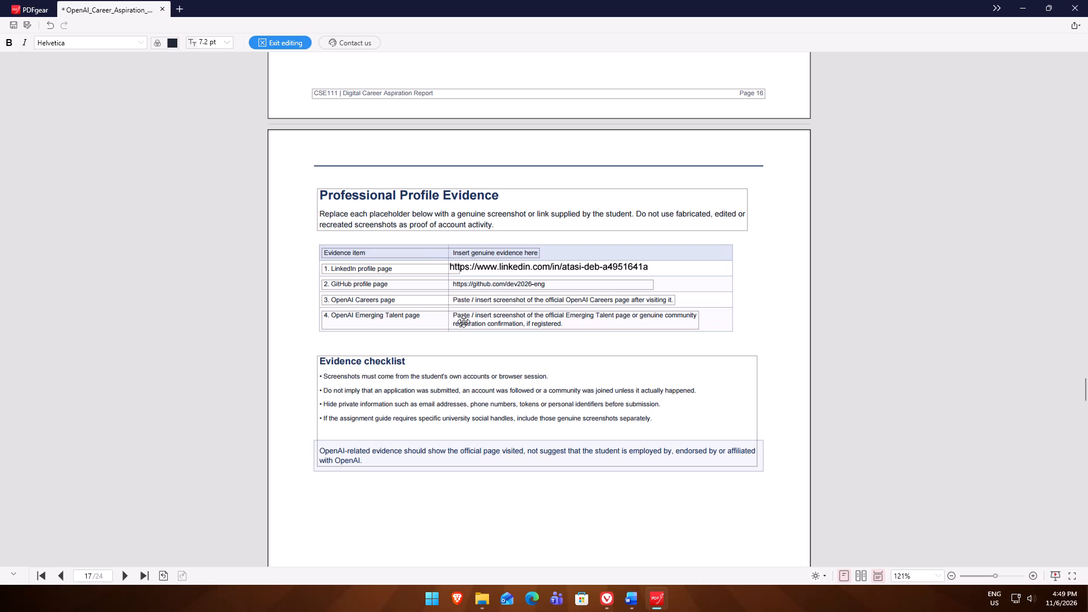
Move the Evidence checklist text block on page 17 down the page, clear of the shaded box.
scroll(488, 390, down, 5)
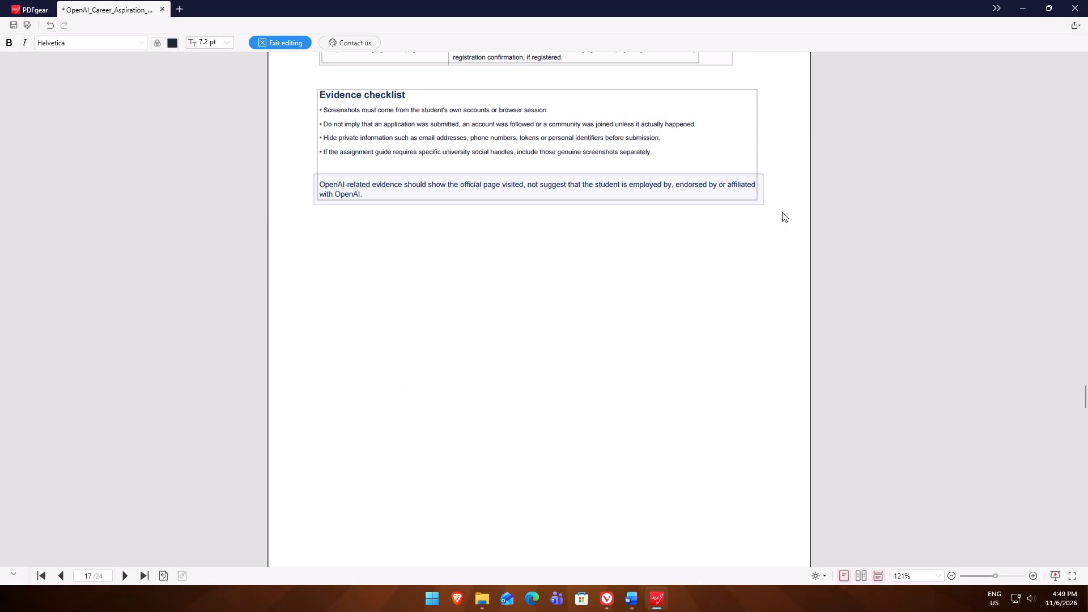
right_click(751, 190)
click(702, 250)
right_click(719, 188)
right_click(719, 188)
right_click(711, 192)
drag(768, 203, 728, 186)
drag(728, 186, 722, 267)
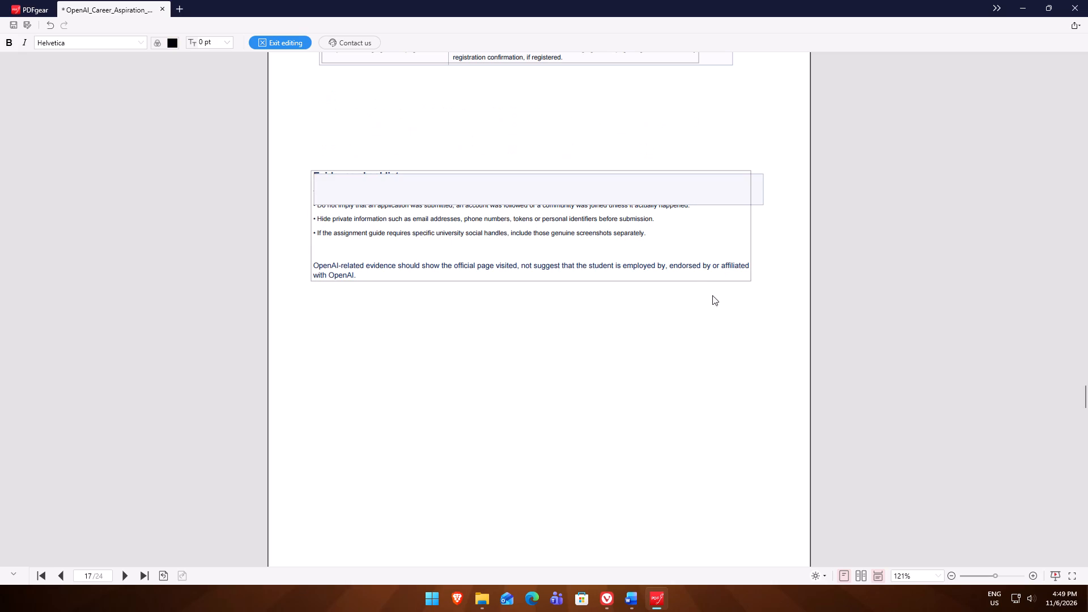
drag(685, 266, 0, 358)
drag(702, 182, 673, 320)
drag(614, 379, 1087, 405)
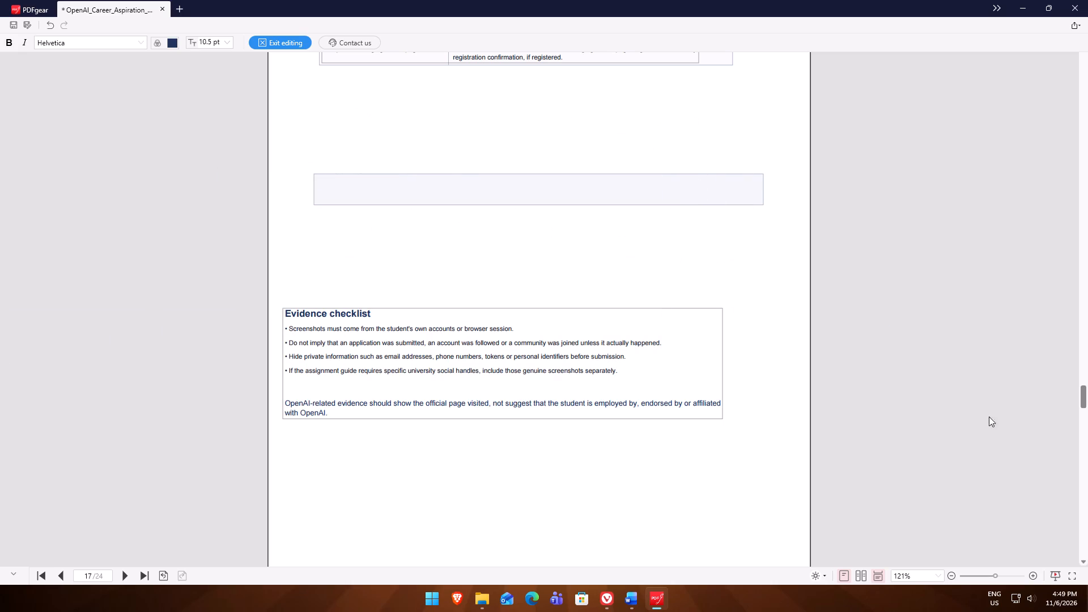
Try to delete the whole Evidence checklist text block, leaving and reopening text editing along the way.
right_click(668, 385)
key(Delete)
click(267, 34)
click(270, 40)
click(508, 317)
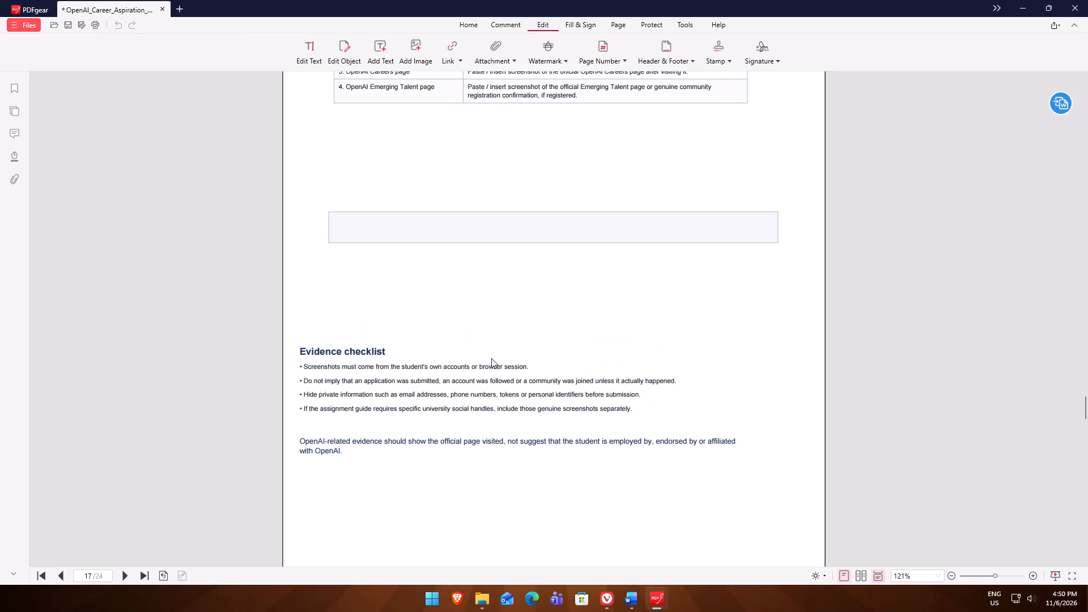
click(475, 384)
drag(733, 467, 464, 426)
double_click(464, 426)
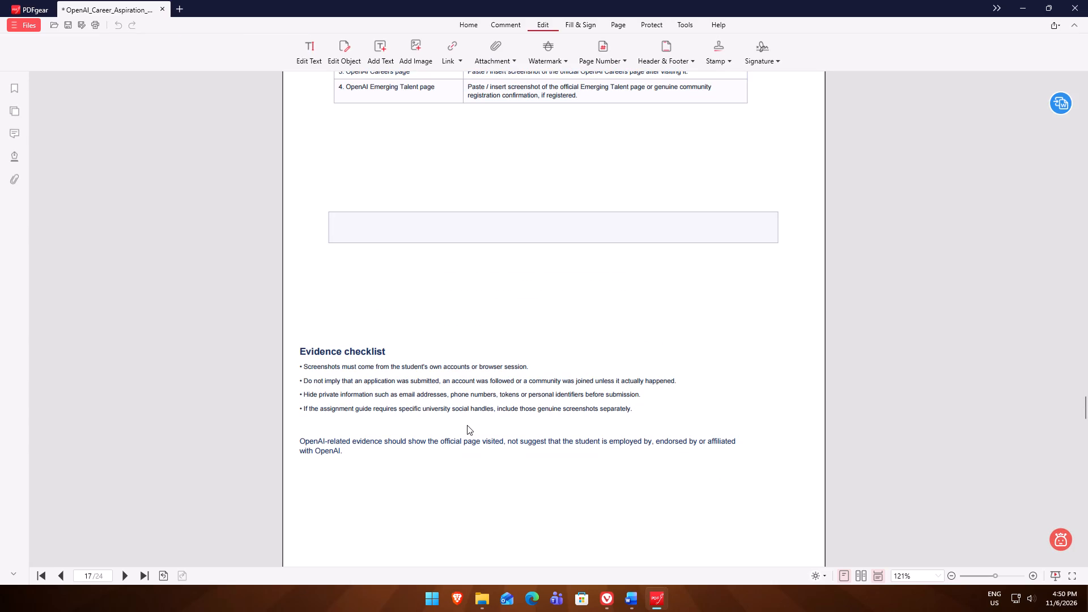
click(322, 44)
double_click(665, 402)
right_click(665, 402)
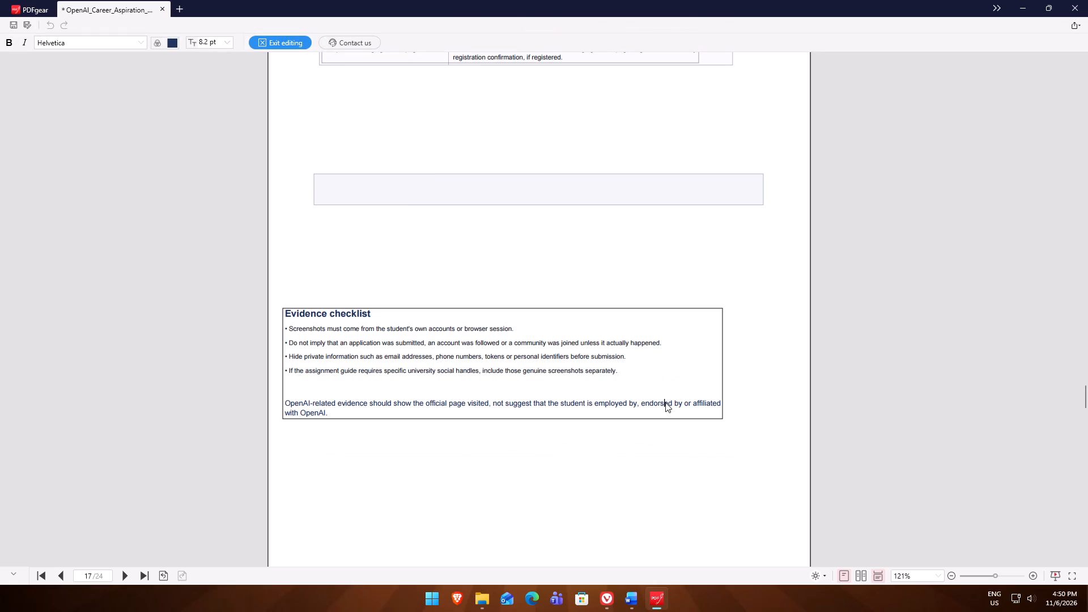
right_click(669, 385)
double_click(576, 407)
Delete all text in the Evidence checklist block, including its heading, bullets and the OpenAI-related evidence note.
click(326, 417)
key(BackSpace)
key(BackSpace)
key(BackSpace)
key(BackSpace)
key(BackSpace)
key(BackSpace)
key(BackSpace)
key(BackSpace)
key(BackSpace)
key(BackSpace)
key(BackSpace)
key(BackSpace)
key(BackSpace)
key(BackSpace)
key(BackSpace)
key(BackSpace)
key(BackSpace)
key(BackSpace)
key(BackSpace)
key(BackSpace)
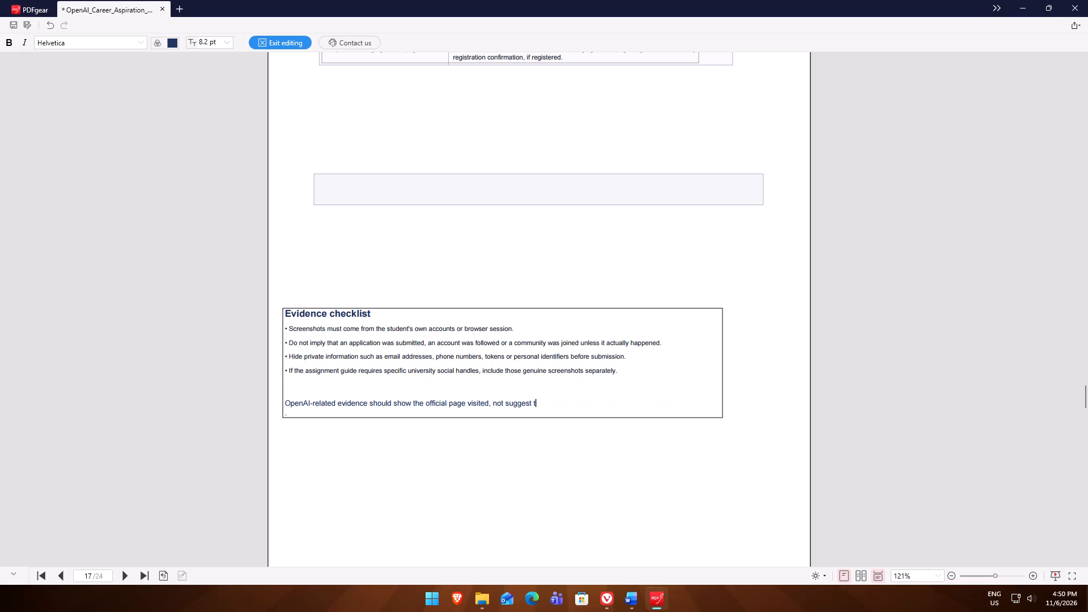
key(ctrl+a)
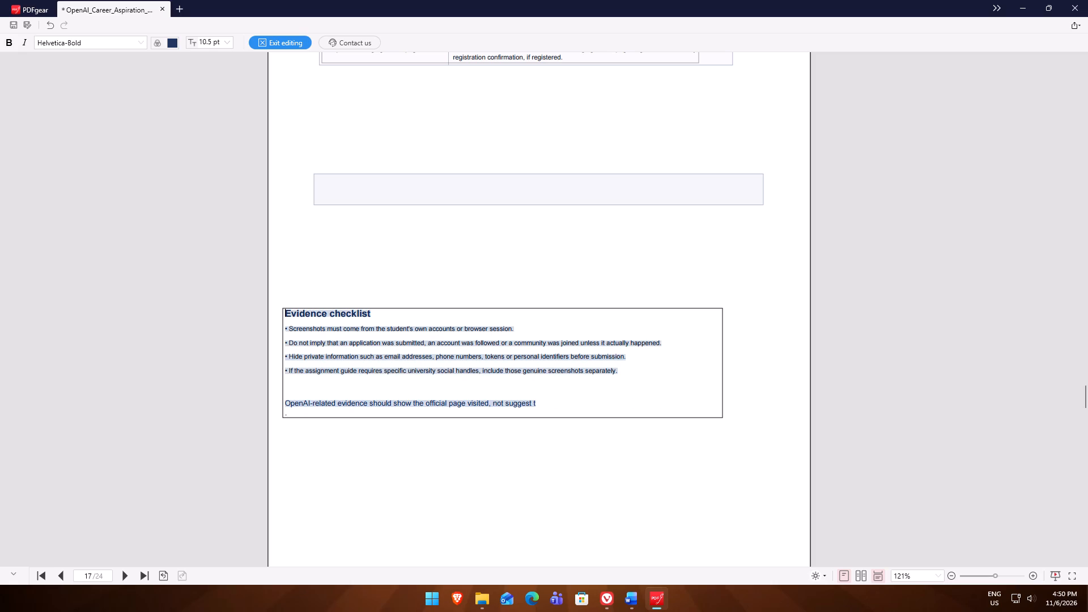
scroll(326, 417, up, 3)
key(BackSpace)
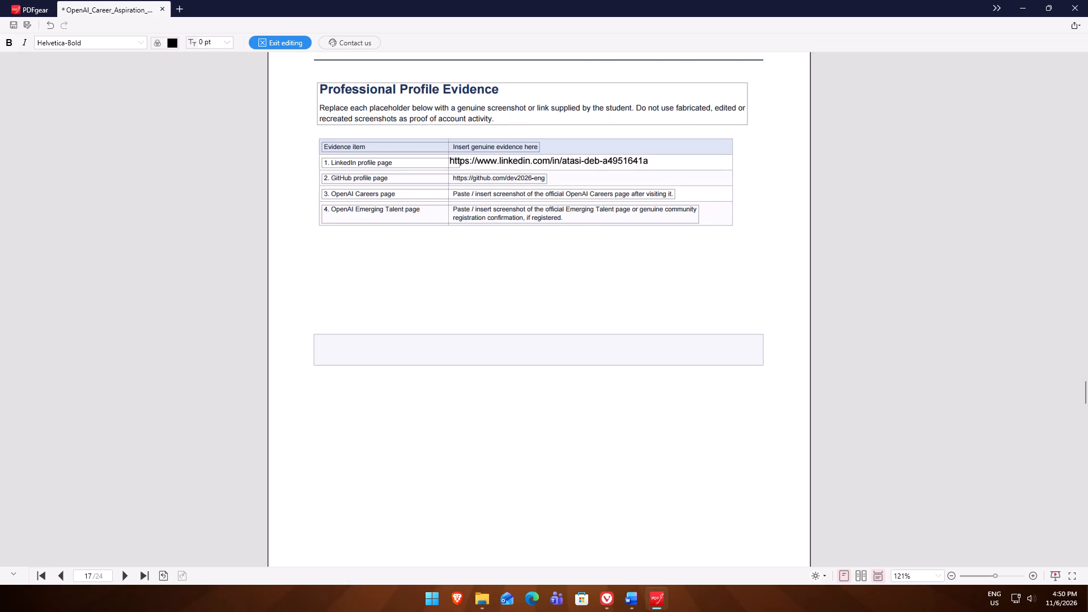
Delete the placeholder sentence from the evidence cell of the OpenAI Careers page row.
scroll(326, 417, down, 12)
scroll(326, 417, up, 2)
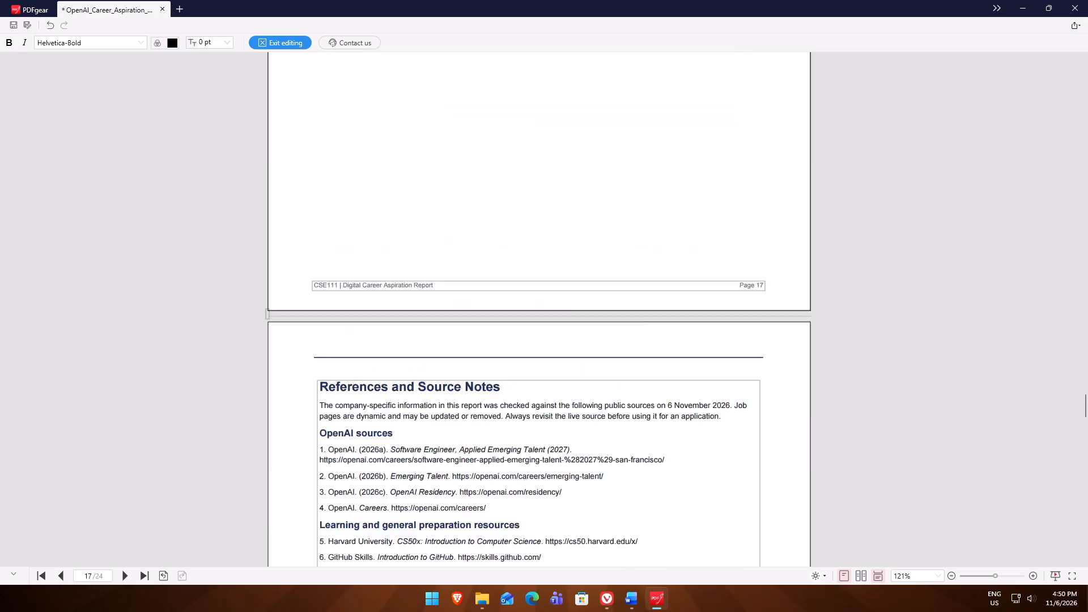
scroll(326, 417, up, 10)
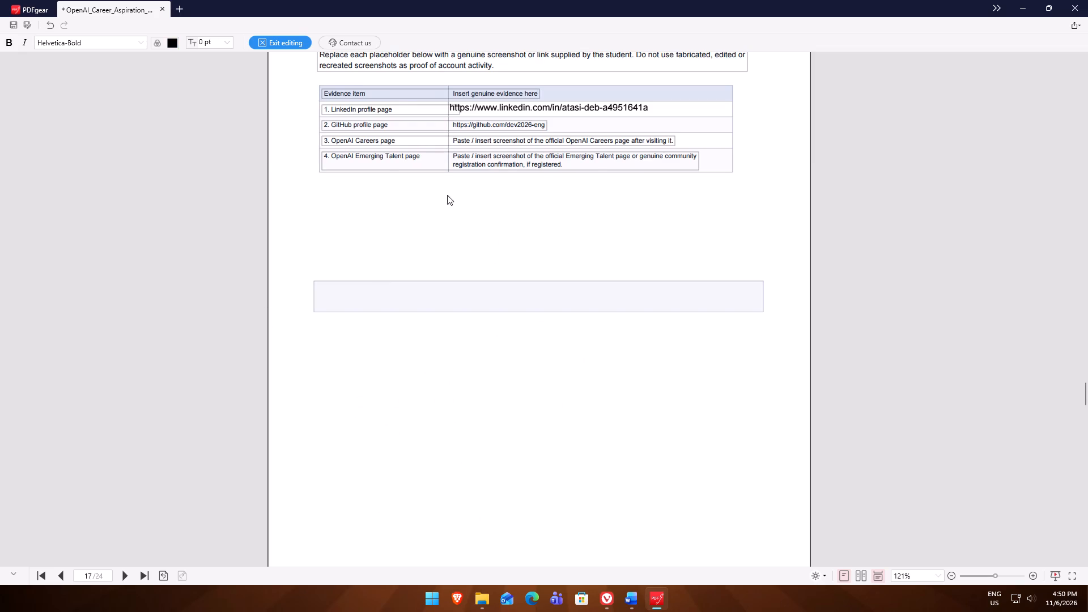
drag(453, 193, 662, 195)
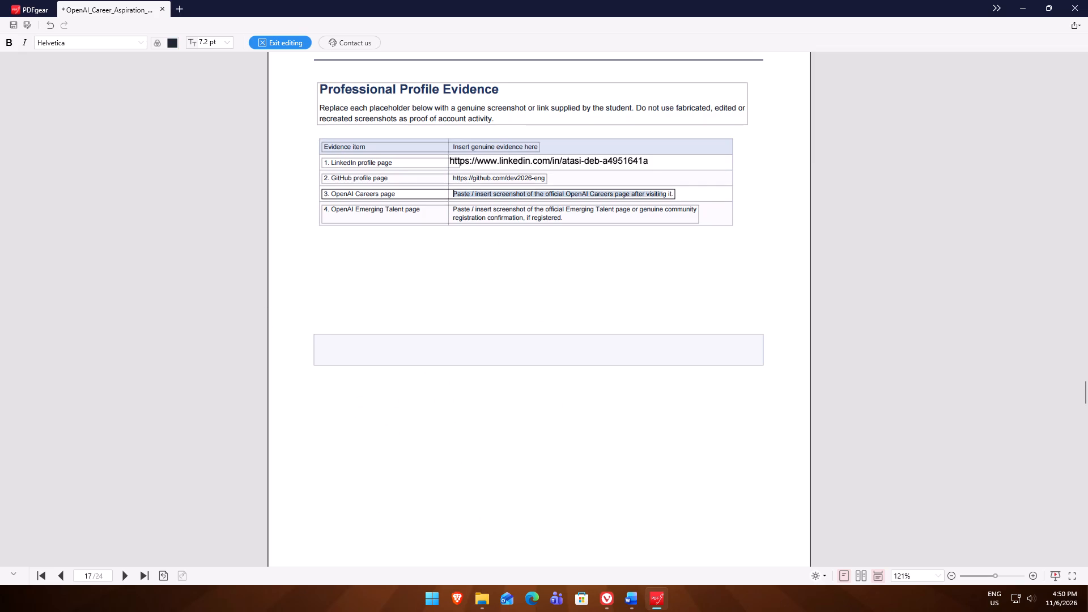
drag(662, 195, 673, 197)
key(BackSpace)
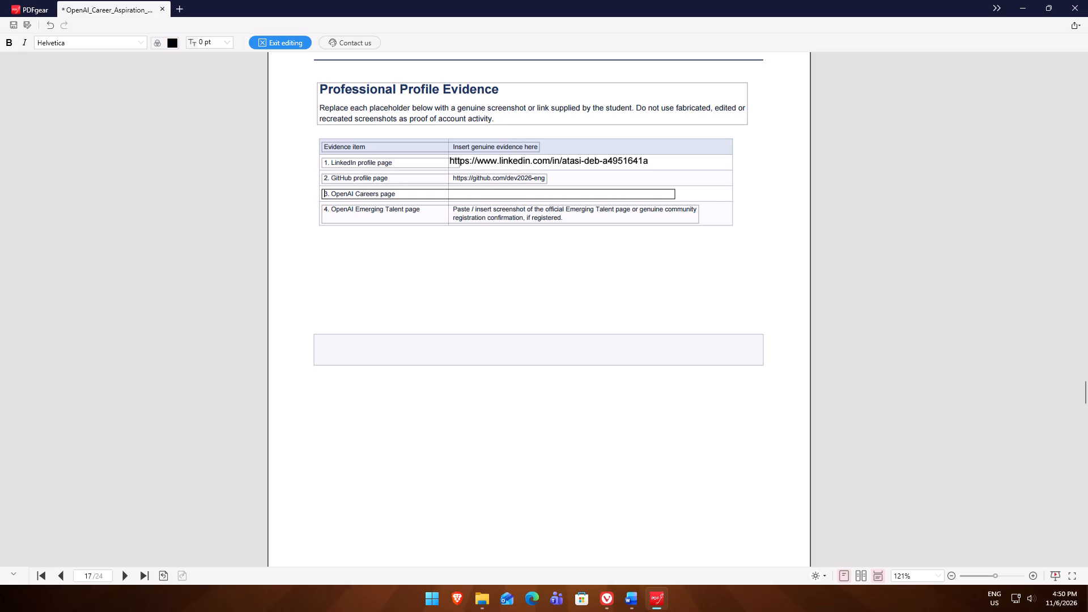
key(Right)
key(Right)
key(Right)
key(Right)
key(Right)
key(Right)
key(Right)
key(Right)
key(Right)
key(Right)
key(Right)
key(Right)
key(Right)
key(Right)
key(Right)
key(Right)
key(Right)
key(Right)
key(Right)
key(Right)
key(space)
key(space)
key(space)
key(space)
key(space)
key(space)
key(space)
key(space)
key(space)
key(space)
key(space)
key(space)
key(space)
key(space)
key(space)
key(space)
key(space)
key(space)
key(space)
key(space)
text(https://)
text(openai)
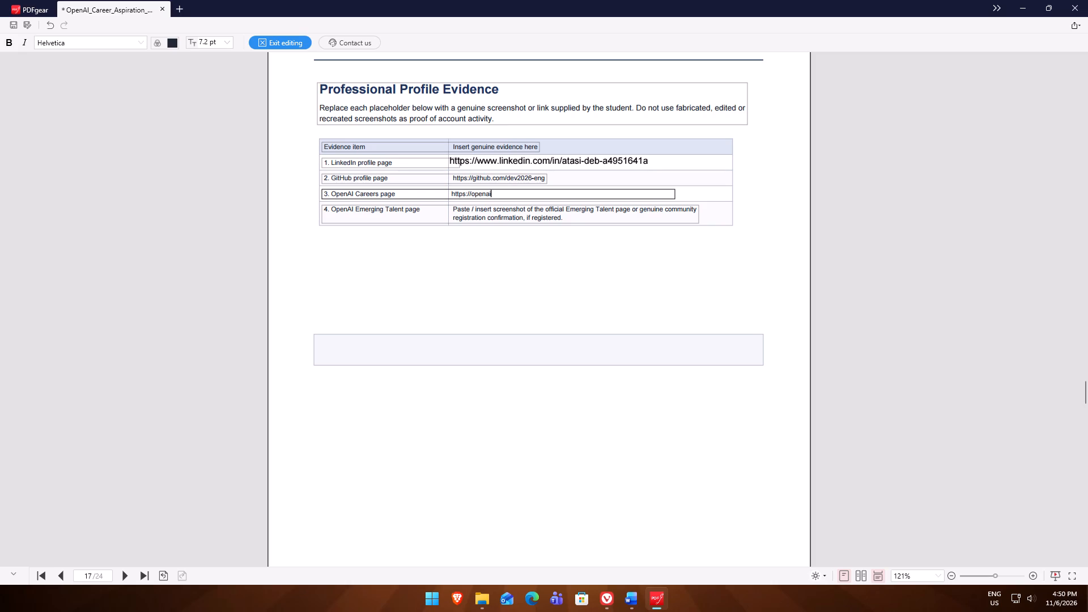
text(.com)
text(/careers)
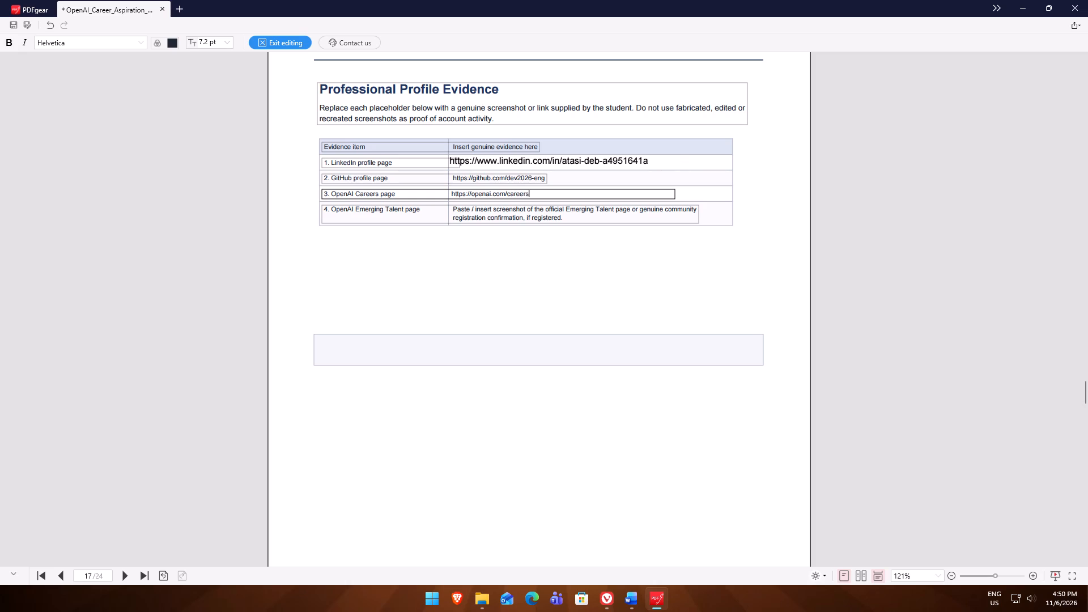
Delete the two-line placeholder text from the evidence cell of the OpenAI Emerging Talent page row.
click(558, 216)
drag(561, 218, 461, 209)
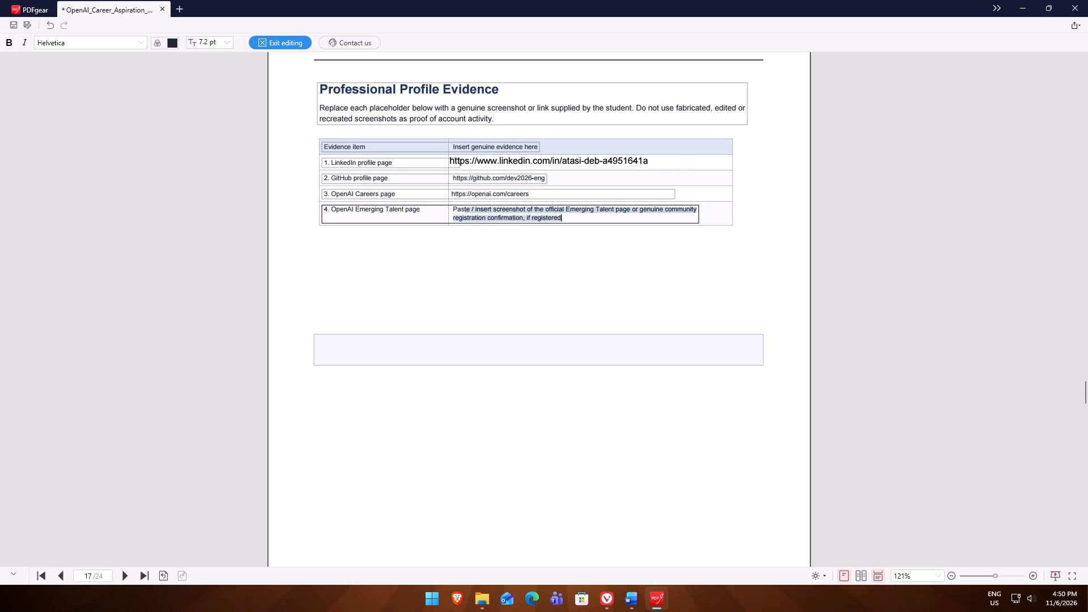
drag(461, 209, 453, 214)
key(BackSpace)
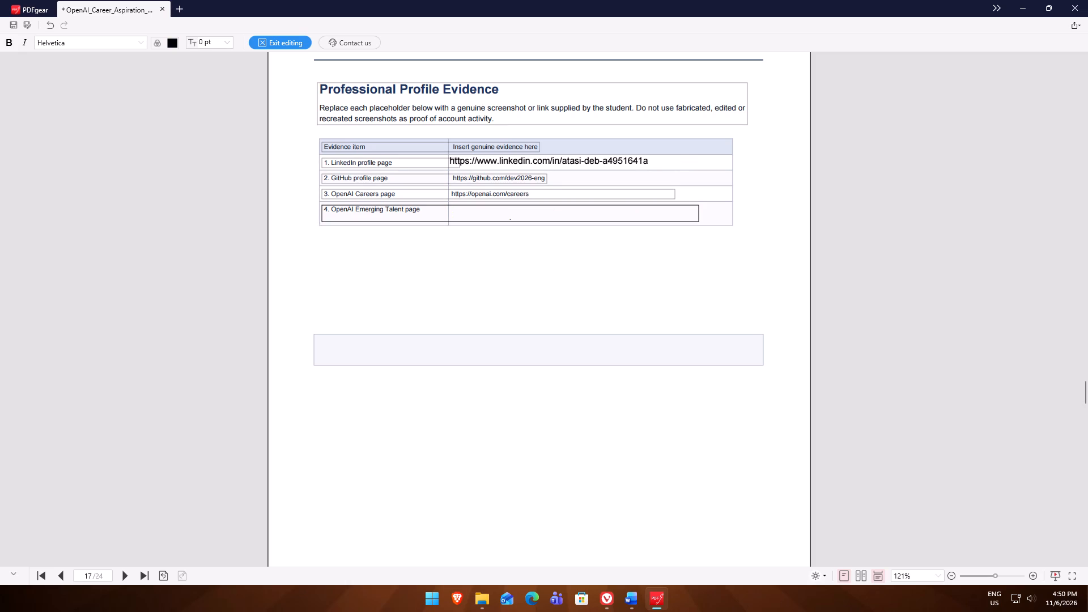
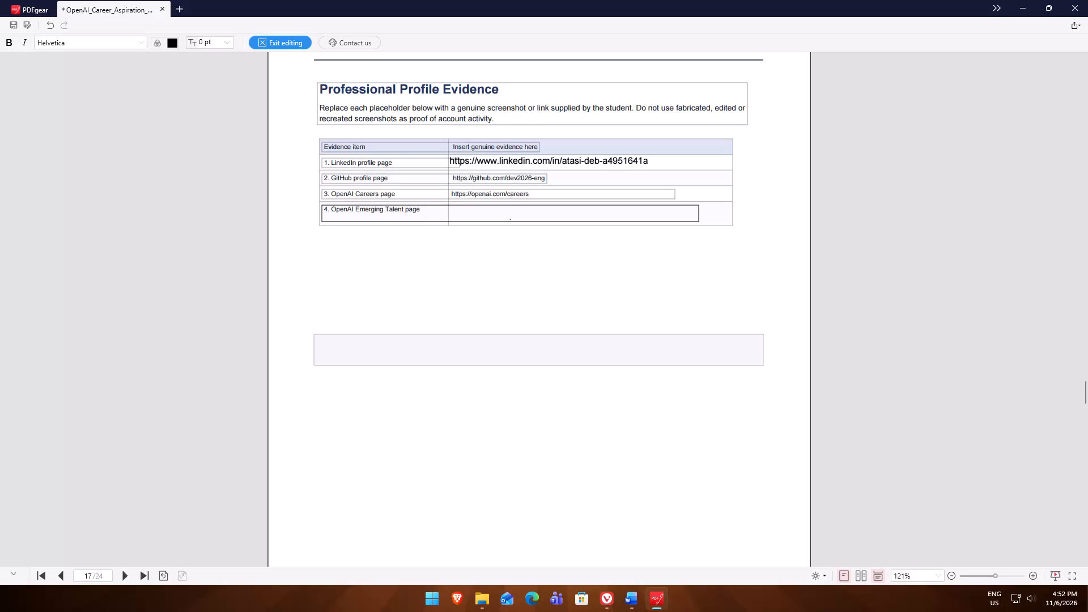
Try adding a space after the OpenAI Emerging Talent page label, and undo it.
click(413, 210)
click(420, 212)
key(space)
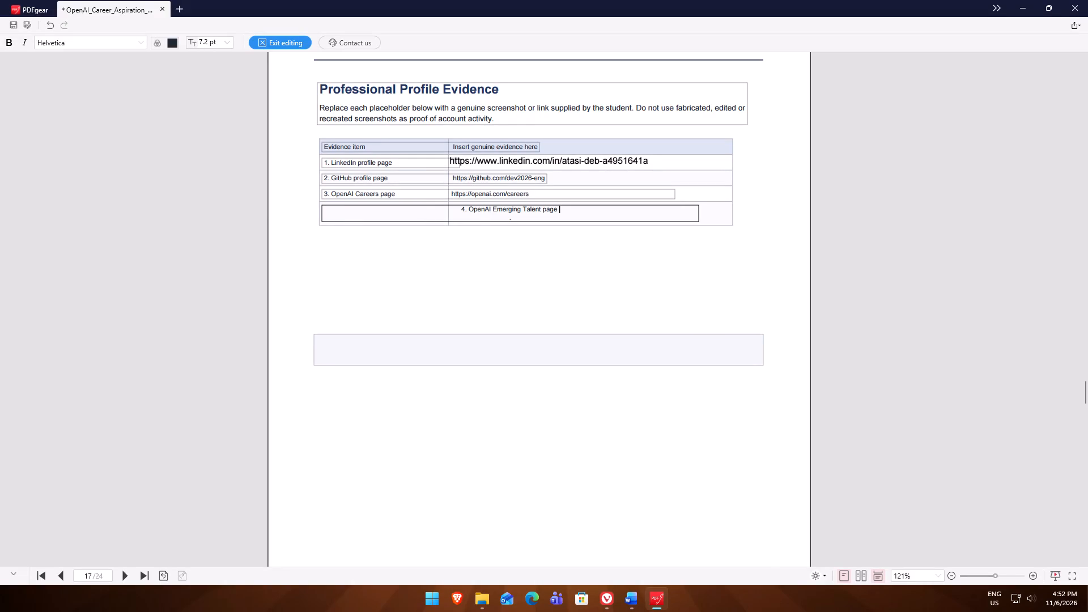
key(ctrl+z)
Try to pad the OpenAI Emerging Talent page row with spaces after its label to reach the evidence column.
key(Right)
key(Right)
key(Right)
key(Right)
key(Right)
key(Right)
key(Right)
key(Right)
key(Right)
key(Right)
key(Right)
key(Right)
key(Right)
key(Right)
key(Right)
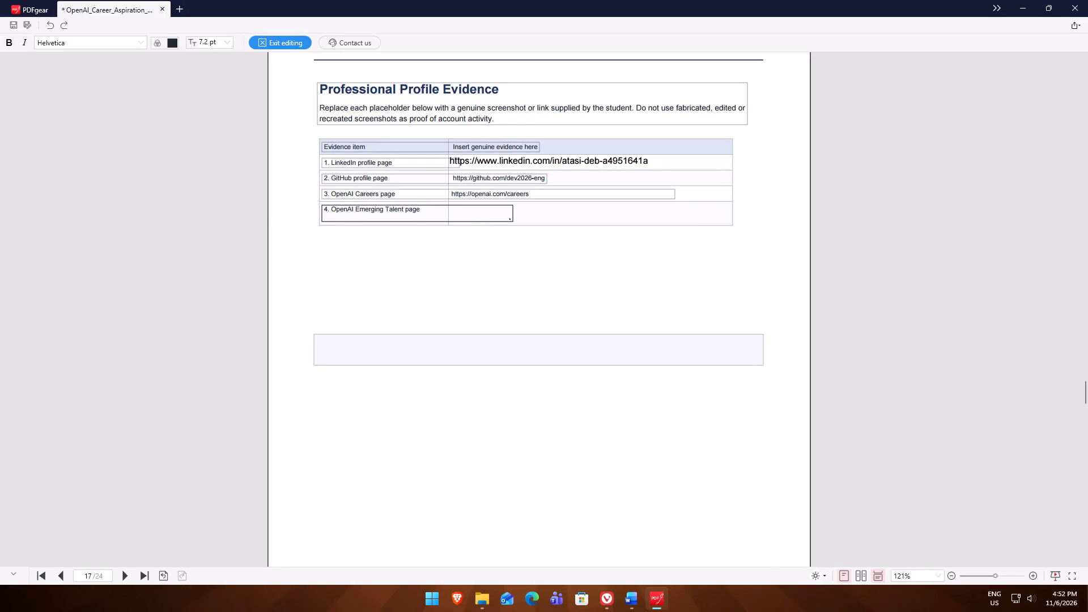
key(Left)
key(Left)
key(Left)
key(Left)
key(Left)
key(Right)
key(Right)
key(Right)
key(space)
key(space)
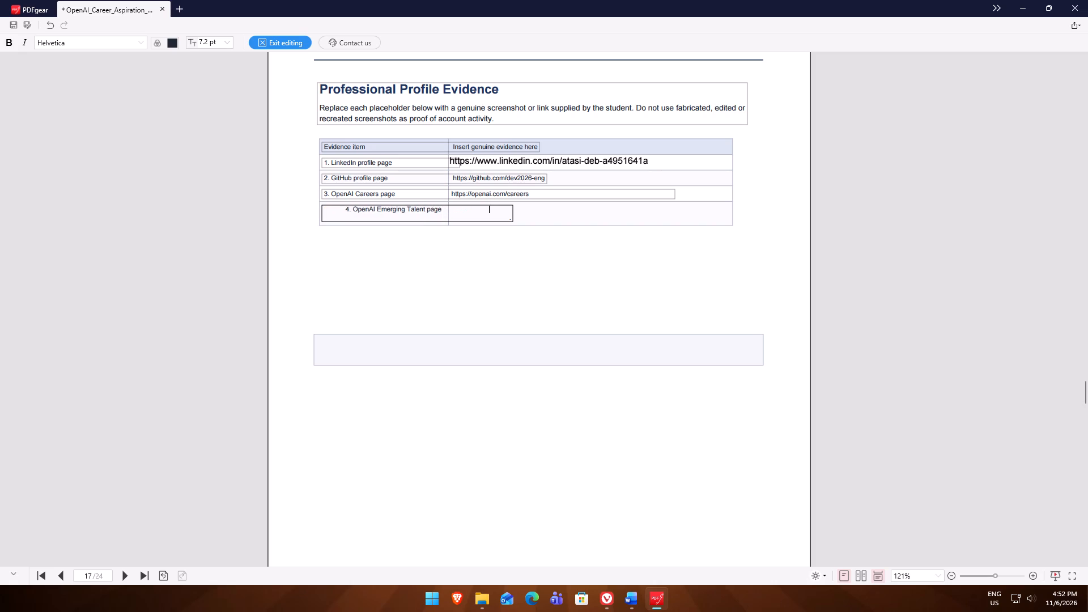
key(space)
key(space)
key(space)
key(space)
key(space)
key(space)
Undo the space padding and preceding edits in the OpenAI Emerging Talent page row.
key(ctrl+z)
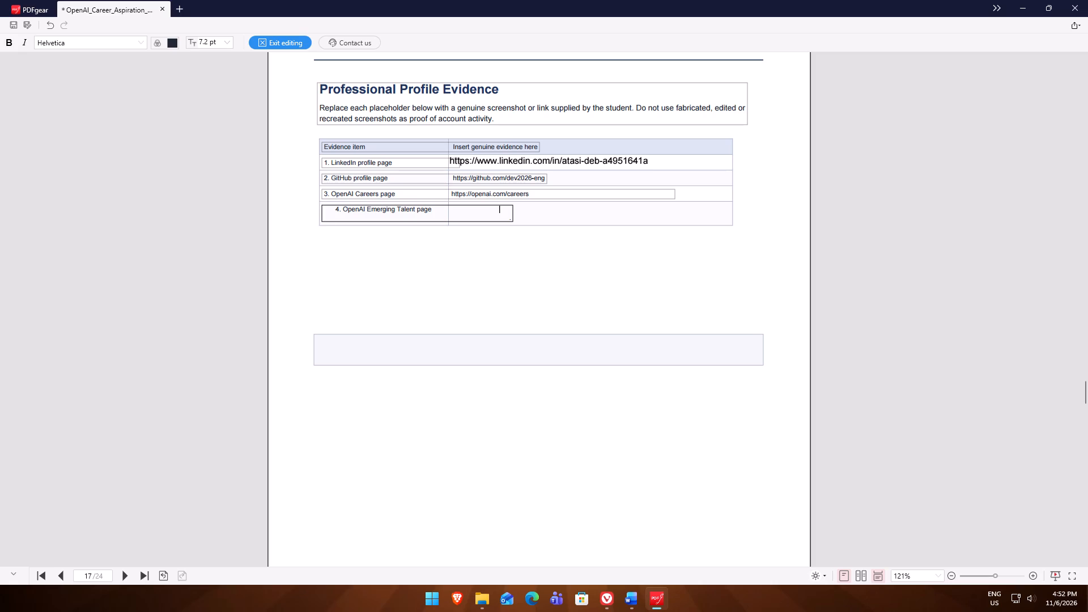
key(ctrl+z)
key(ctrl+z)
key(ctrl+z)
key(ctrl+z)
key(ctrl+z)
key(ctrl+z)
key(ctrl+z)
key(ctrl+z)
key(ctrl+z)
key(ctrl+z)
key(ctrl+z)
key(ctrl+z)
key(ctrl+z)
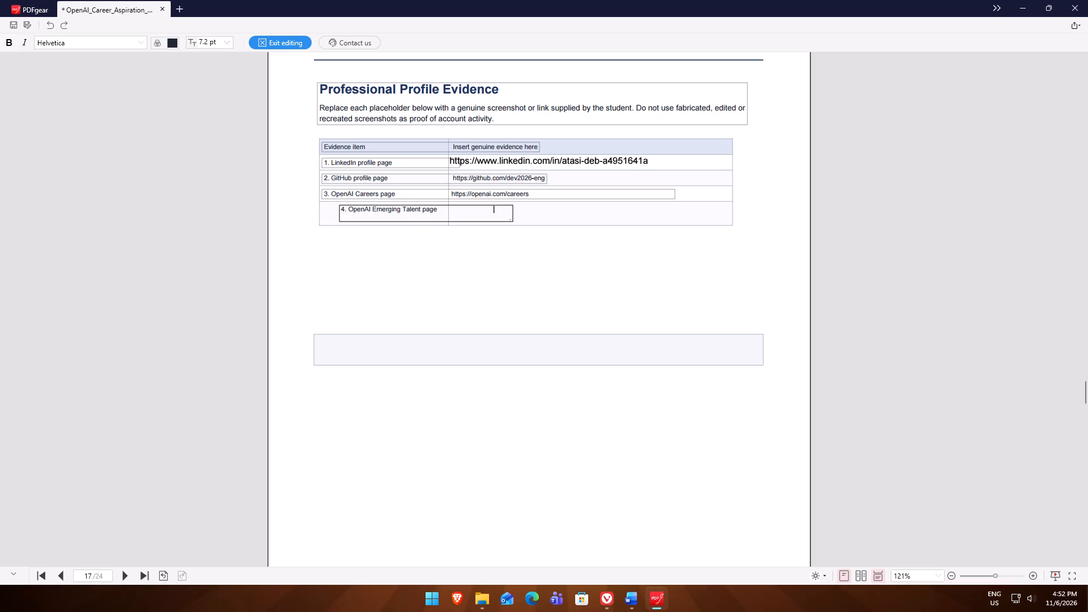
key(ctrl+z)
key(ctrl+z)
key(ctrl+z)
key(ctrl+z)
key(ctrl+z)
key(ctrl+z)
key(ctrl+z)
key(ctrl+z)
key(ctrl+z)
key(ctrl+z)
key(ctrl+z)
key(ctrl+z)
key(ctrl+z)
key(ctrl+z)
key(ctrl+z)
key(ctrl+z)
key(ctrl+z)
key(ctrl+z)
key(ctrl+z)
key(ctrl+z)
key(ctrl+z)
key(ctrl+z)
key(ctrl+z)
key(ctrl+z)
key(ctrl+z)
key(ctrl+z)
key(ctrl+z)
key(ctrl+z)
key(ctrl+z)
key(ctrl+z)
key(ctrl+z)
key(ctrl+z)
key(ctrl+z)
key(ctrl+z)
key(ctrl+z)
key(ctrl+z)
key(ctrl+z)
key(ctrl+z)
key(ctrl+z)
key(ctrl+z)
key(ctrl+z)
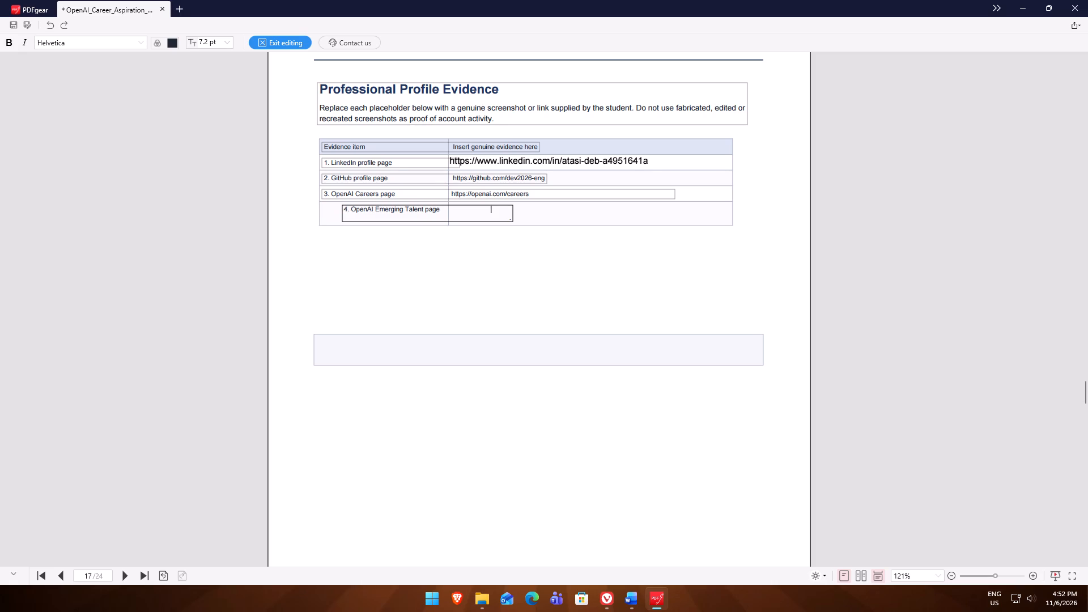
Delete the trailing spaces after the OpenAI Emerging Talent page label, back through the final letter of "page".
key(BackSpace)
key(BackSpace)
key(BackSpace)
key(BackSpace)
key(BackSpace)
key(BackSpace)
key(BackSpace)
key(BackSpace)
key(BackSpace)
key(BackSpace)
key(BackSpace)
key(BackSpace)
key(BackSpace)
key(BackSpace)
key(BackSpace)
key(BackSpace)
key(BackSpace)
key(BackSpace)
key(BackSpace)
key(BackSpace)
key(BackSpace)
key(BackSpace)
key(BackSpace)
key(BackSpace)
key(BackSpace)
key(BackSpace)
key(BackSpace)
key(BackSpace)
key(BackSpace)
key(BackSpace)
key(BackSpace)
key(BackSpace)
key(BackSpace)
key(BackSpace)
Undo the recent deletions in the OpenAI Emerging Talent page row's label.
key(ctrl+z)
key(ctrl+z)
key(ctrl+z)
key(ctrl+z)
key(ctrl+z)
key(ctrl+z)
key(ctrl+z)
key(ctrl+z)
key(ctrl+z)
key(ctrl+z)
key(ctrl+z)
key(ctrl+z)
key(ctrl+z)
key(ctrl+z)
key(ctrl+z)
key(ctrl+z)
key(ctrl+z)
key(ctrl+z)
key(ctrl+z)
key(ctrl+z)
Redo the undone edits in the fourth row and complete its label as "4. OpenAI Emerging Talent".
key(ctrl+y)
key(ctrl+y)
key(ctrl+y)
key(ctrl+y)
key(ctrl+y)
key(ctrl+y)
key(ctrl+y)
key(ctrl+y)
key(ctrl+y)
key(ctrl+y)
key(ctrl+y)
key(ctrl+y)
key(ctrl+y)
key(ctrl+y)
key(ctrl+y)
key(ctrl+y)
key(ctrl+y)
key(ctrl+y)
key(ctrl+y)
key(ctrl+y)
key(t)
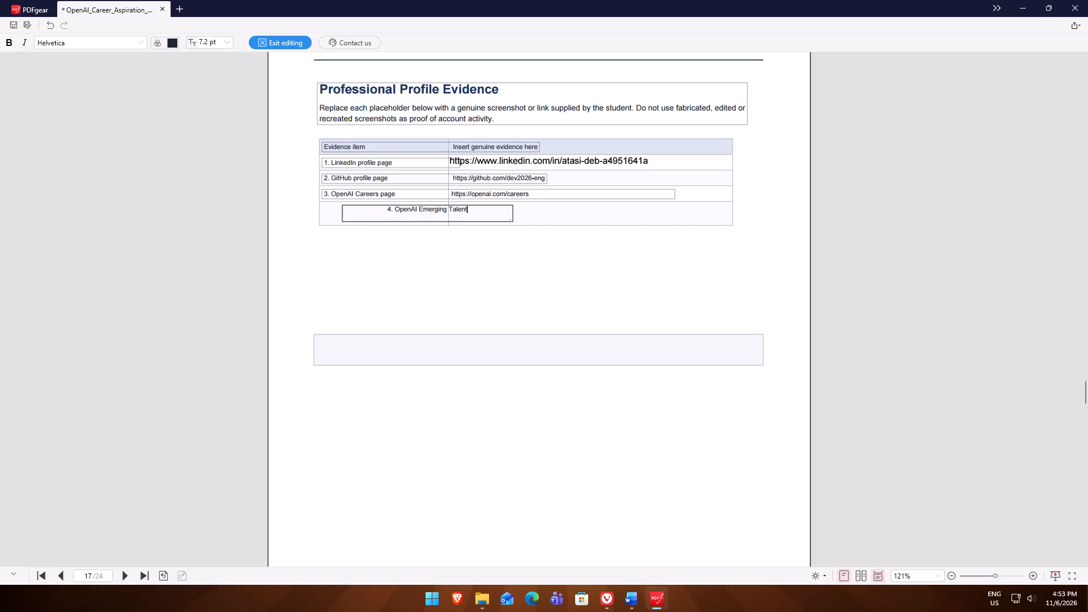
Move the OpenAI Emerging Talent label into the Evidence item column, lined up with the labels above, and leave text editing.
click(437, 247)
drag(512, 213, 462, 212)
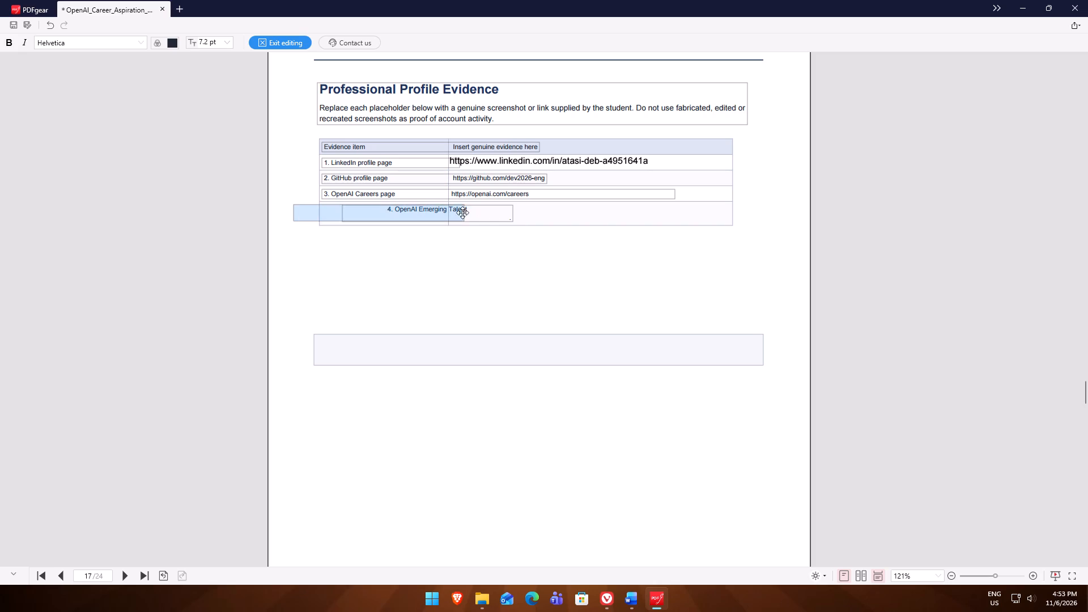
drag(462, 212, 452, 214)
drag(452, 214, 449, 214)
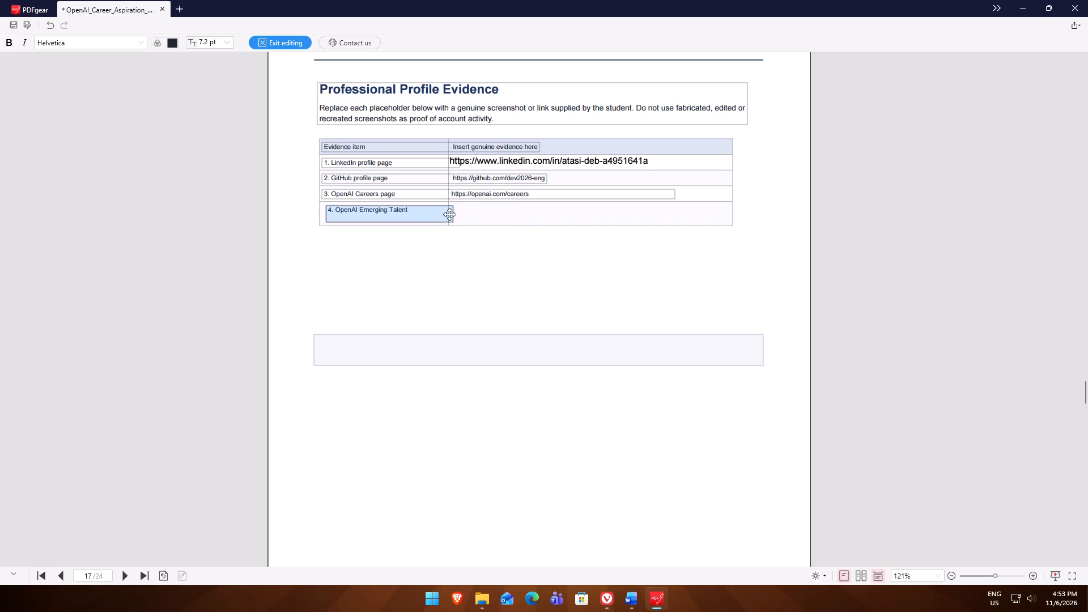
drag(449, 214, 448, 211)
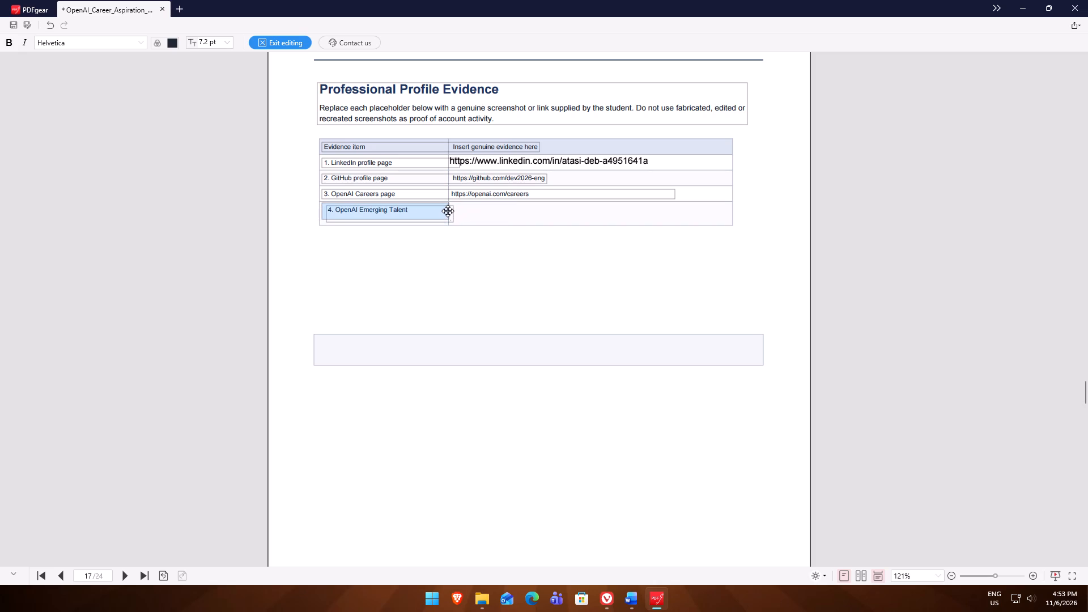
drag(448, 211, 447, 211)
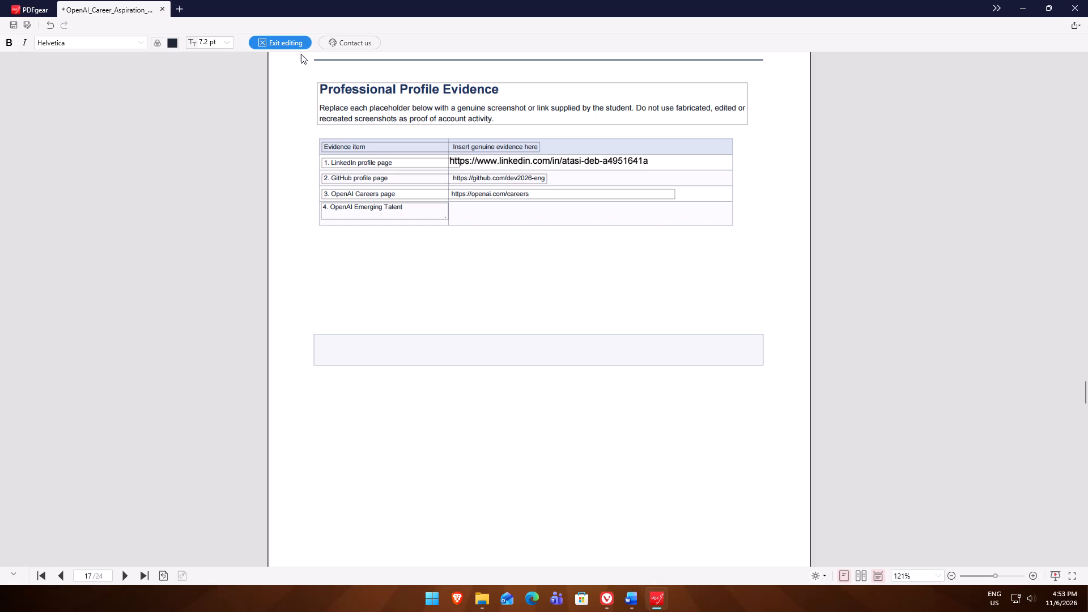
click(295, 41)
click(506, 304)
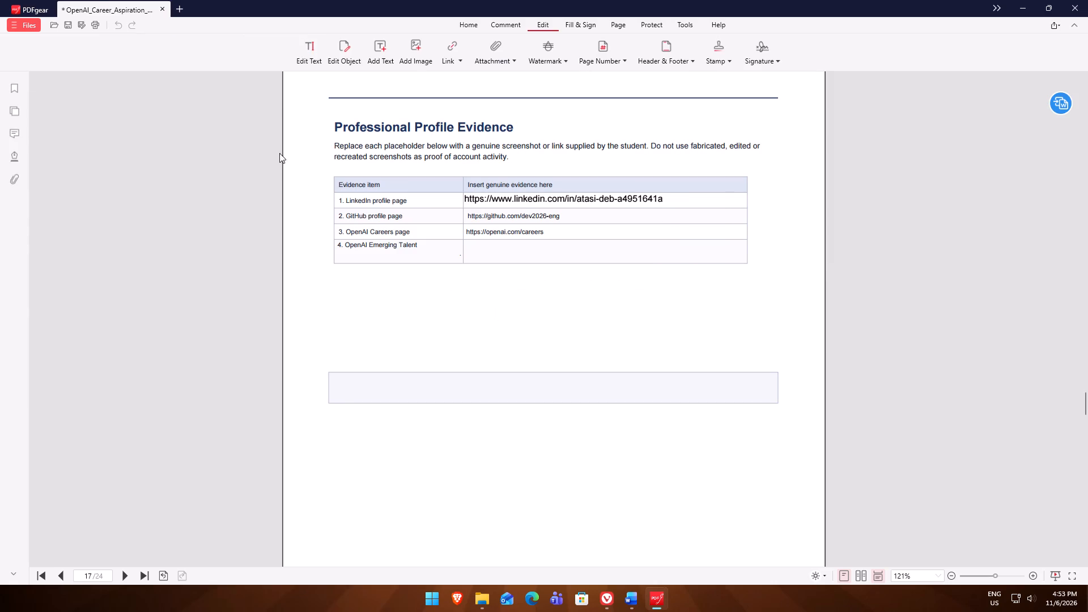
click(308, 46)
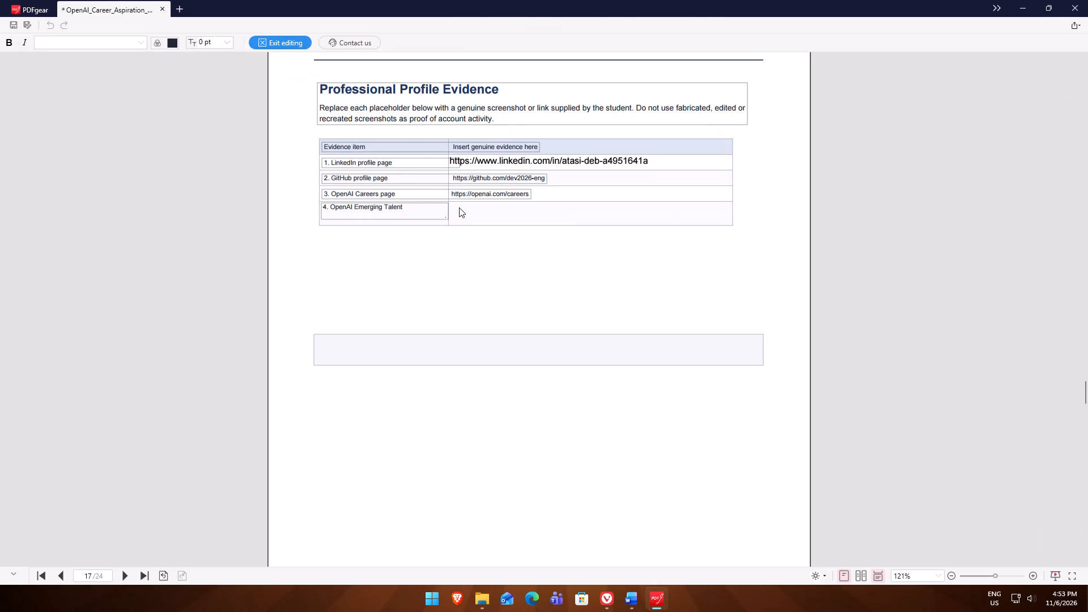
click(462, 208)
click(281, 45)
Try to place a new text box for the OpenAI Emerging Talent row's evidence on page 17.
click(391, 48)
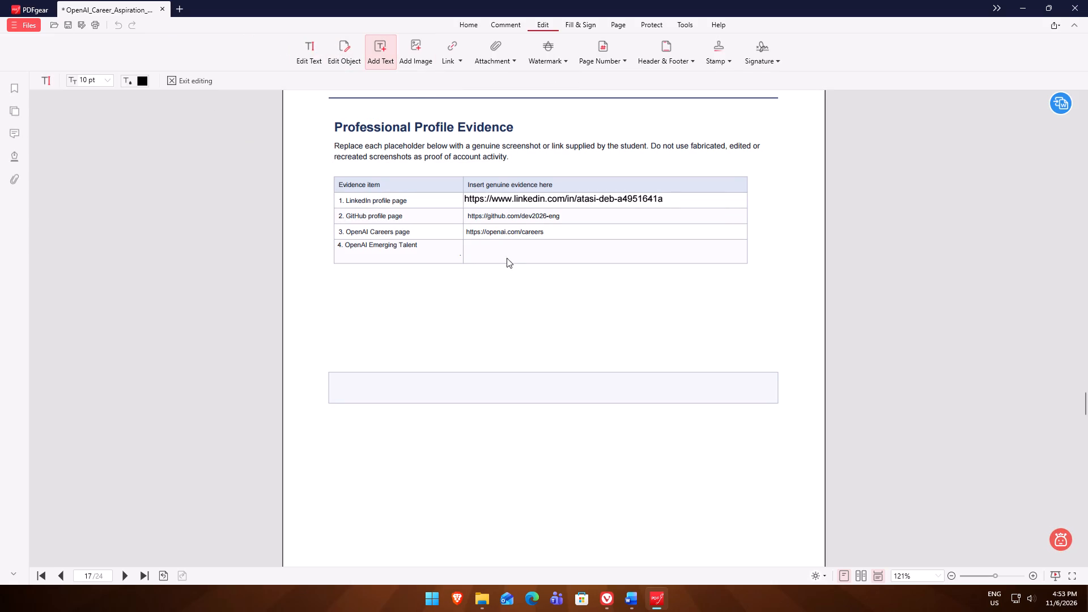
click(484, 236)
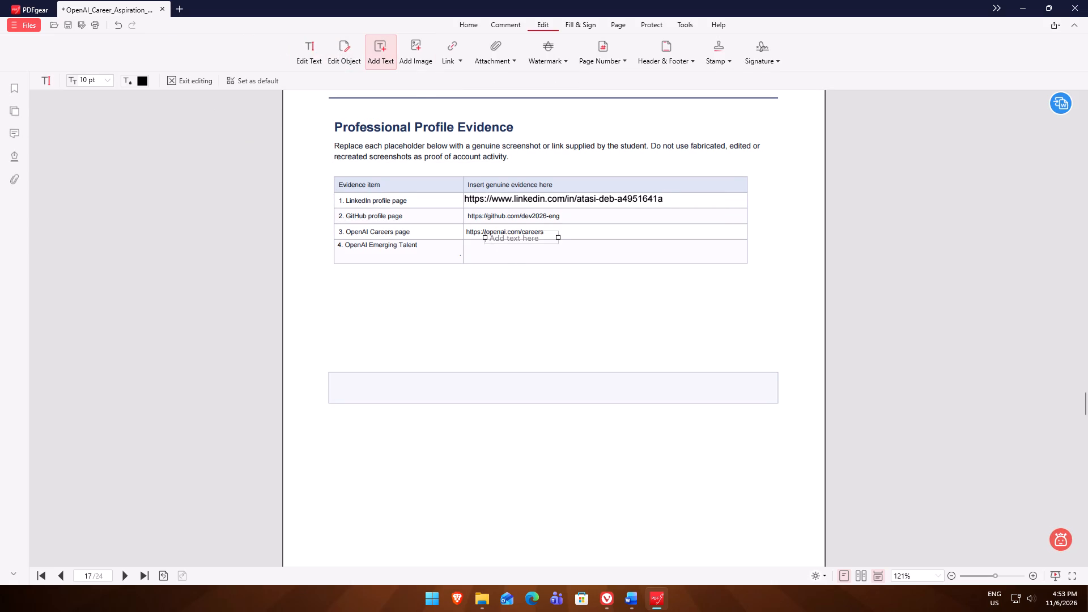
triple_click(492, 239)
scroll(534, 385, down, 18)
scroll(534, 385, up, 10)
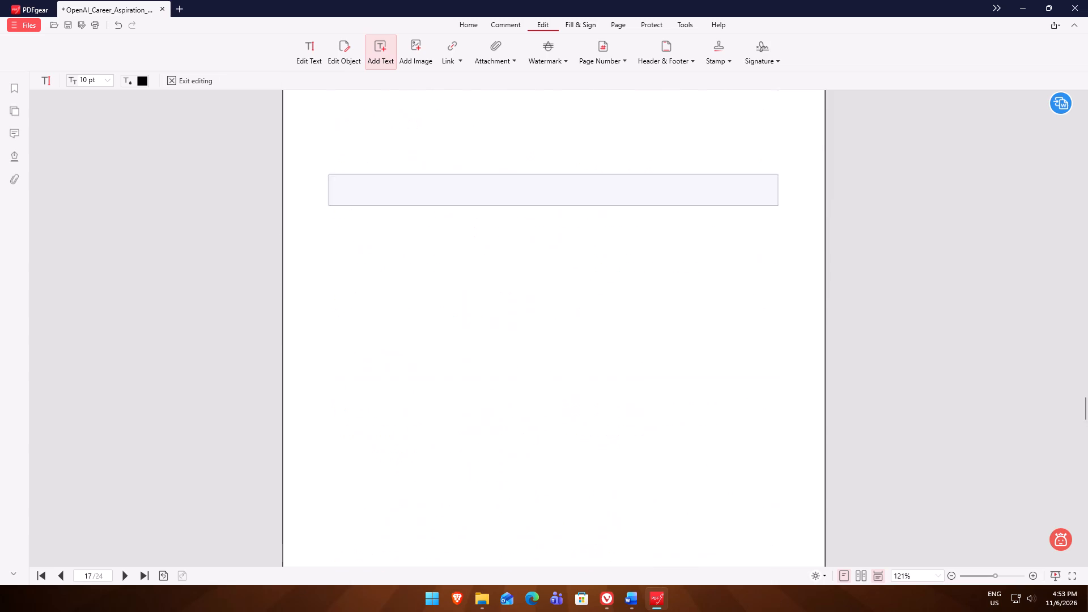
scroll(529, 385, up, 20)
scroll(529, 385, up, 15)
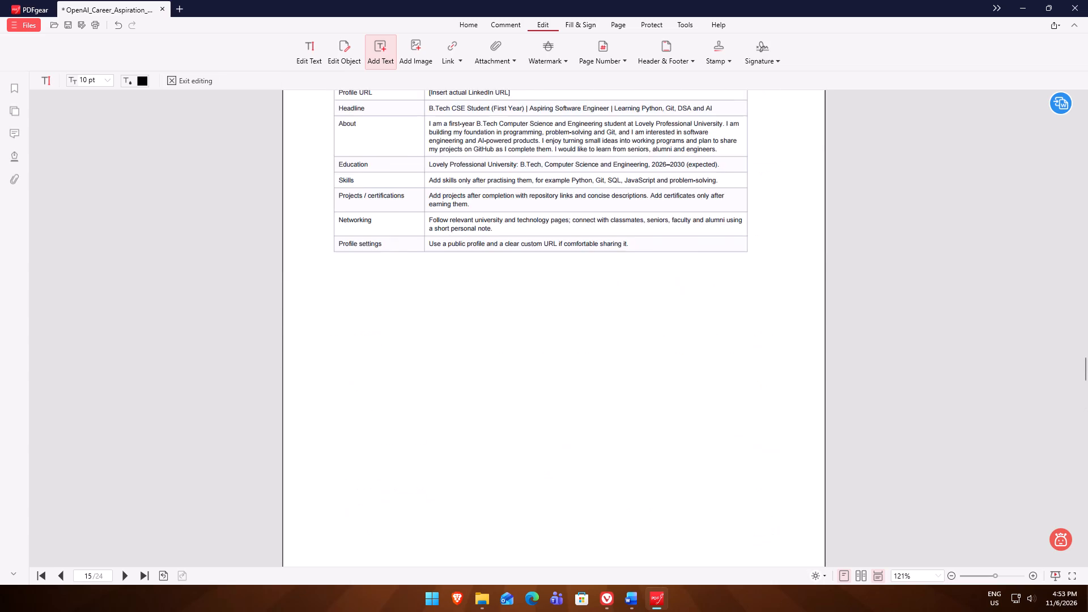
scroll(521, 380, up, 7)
Switch to the Vivaldi browser and search Google for "open ai emerging talent" in a new tab.
click(612, 593)
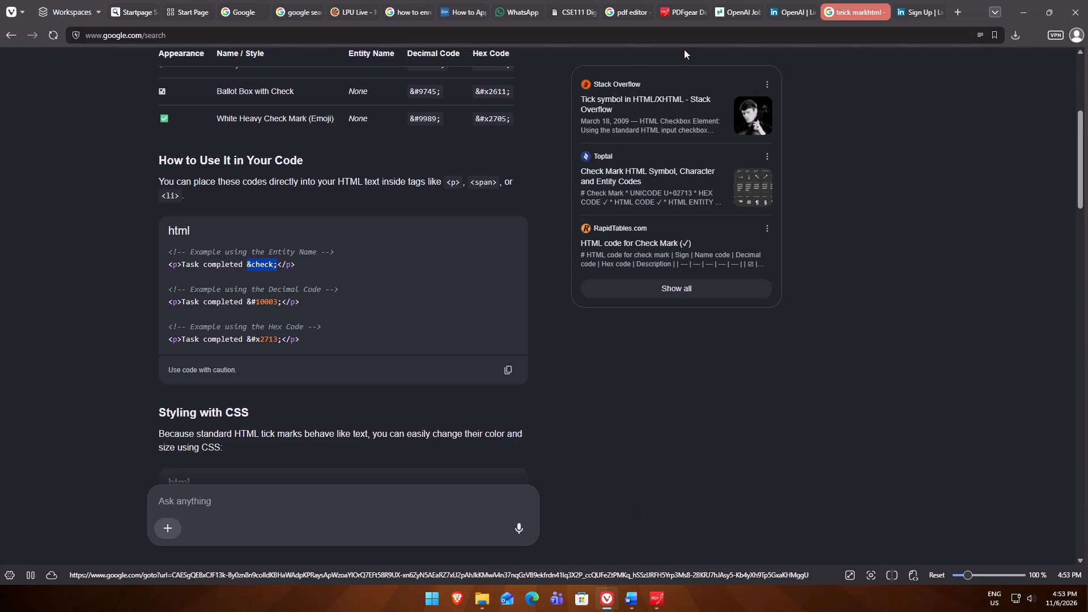
click(959, 18)
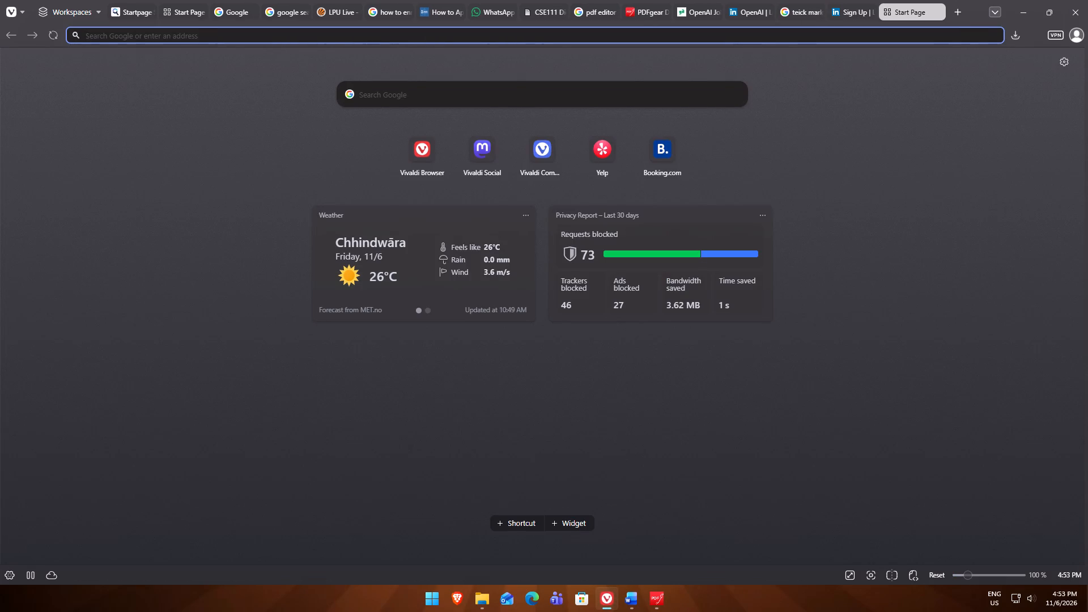
text(open ai emm)
key(BackSpace)
text(erging talent)
key(Return)
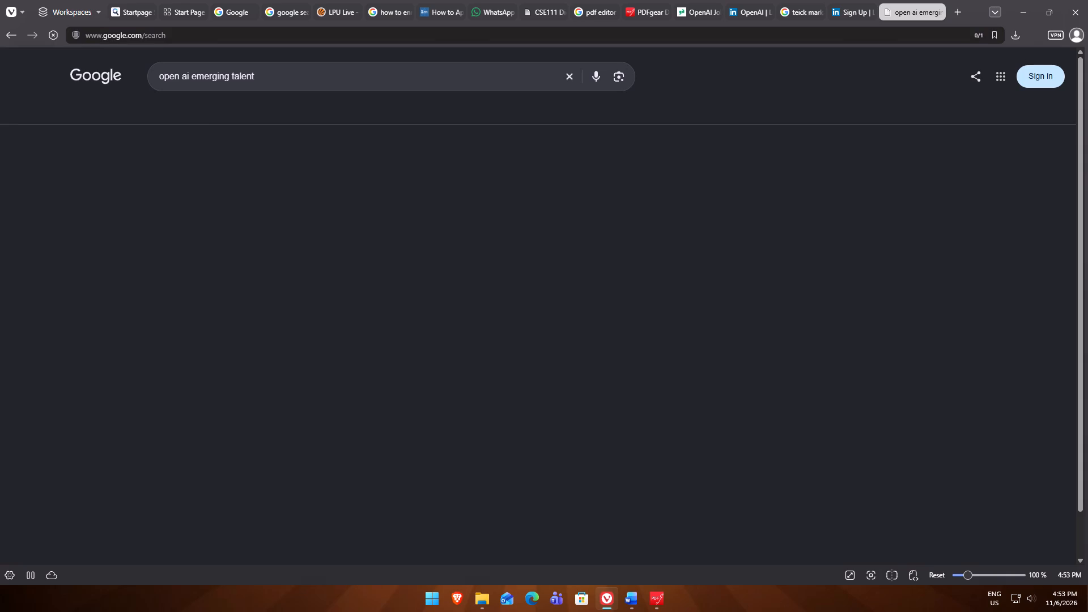
Open the OpenAI Emerging Talent programs result and copy its web address.
click(265, 210)
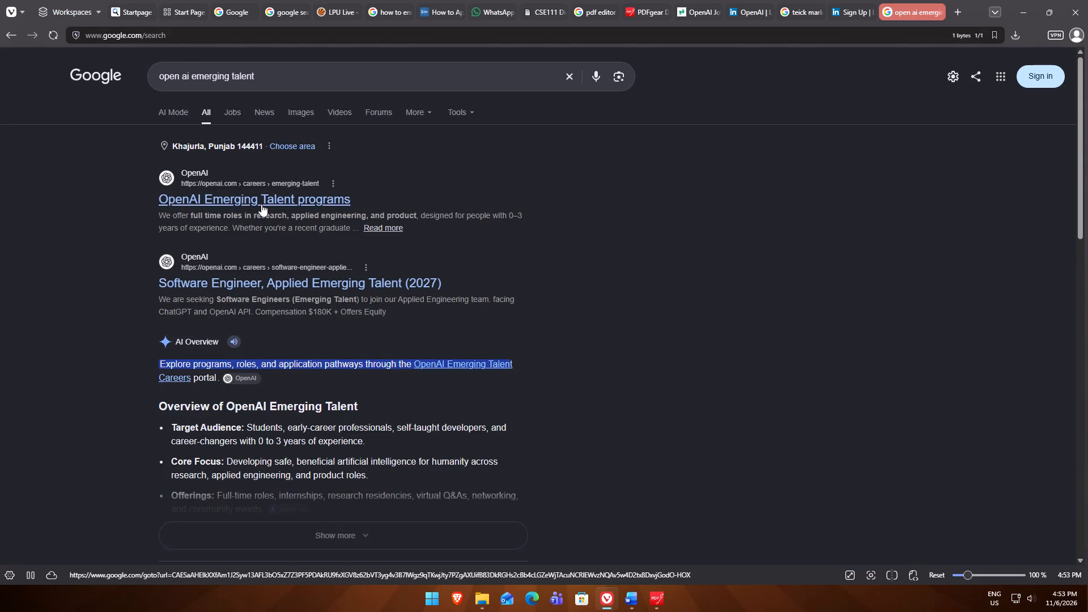
click(261, 204)
click(256, 40)
right_click(256, 40)
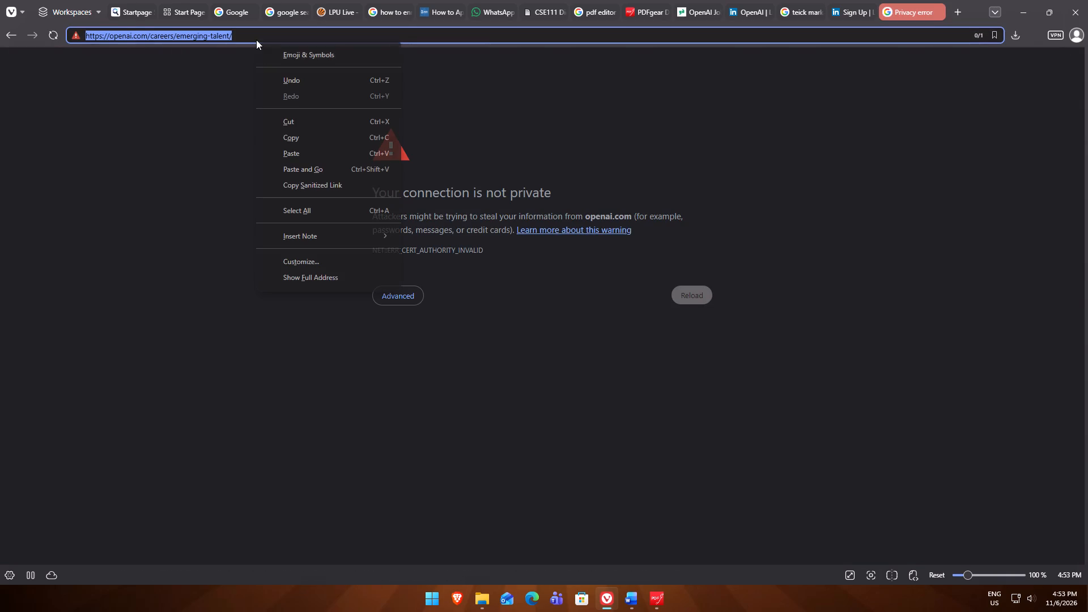
click(297, 135)
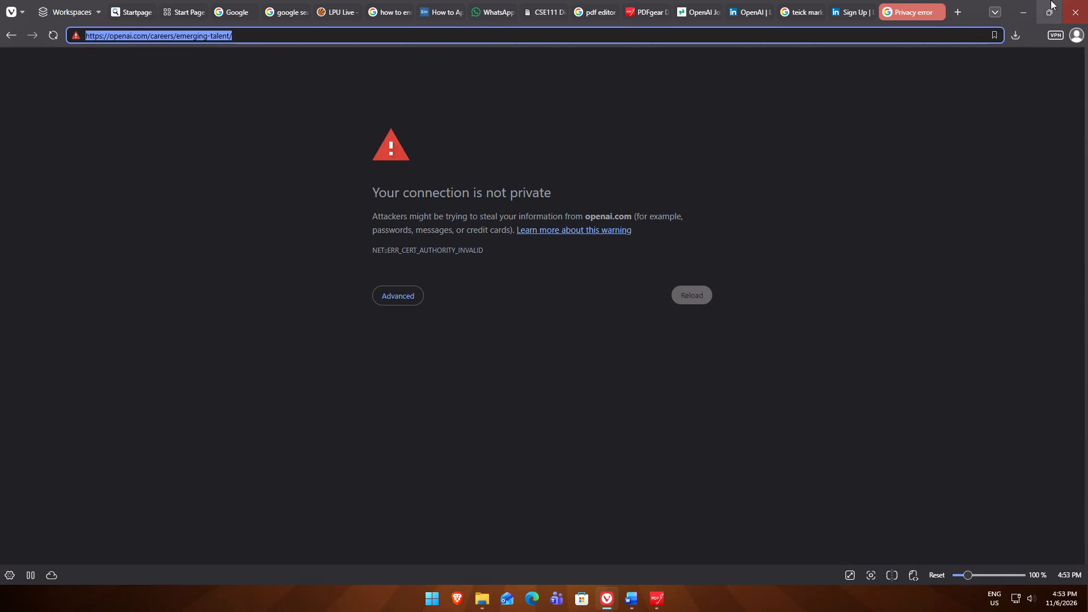
click(1021, 0)
scroll(471, 320, up, 9)
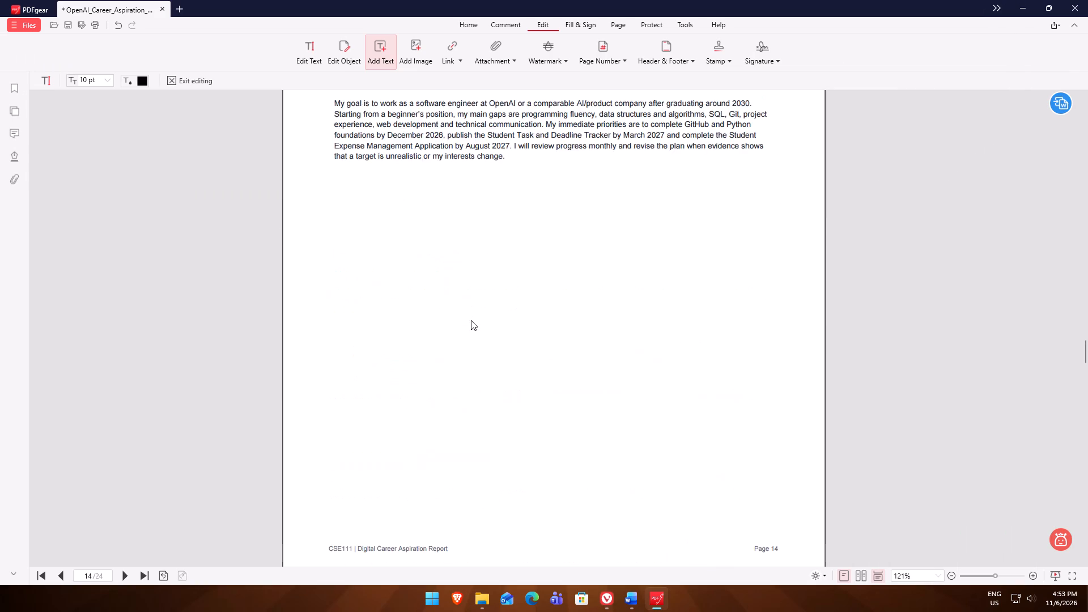
scroll(471, 320, up, 4)
scroll(471, 320, down, 20)
scroll(471, 320, down, 9)
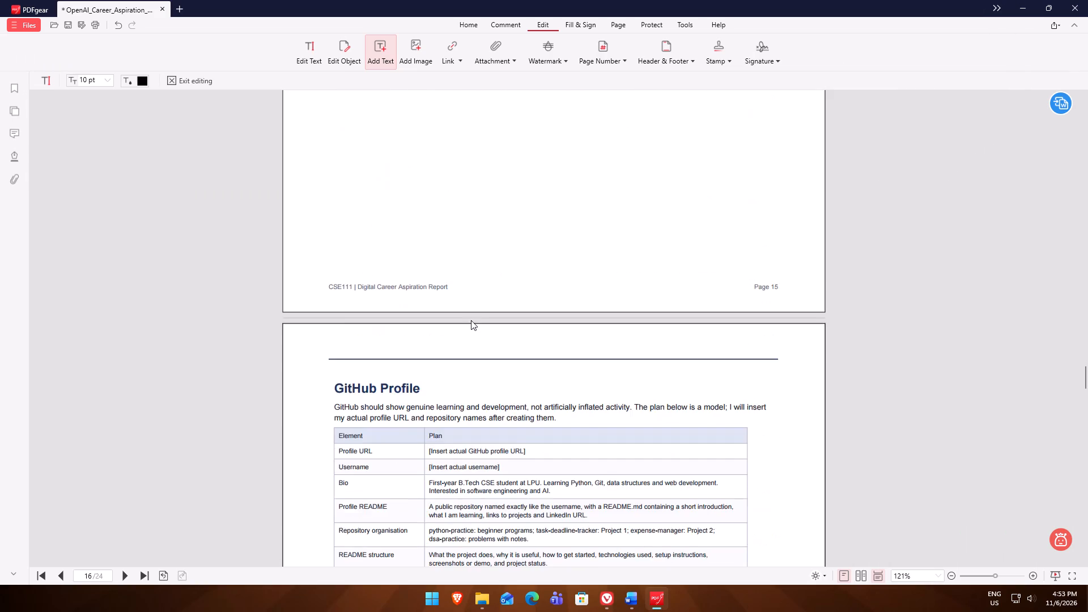
scroll(471, 320, down, 20)
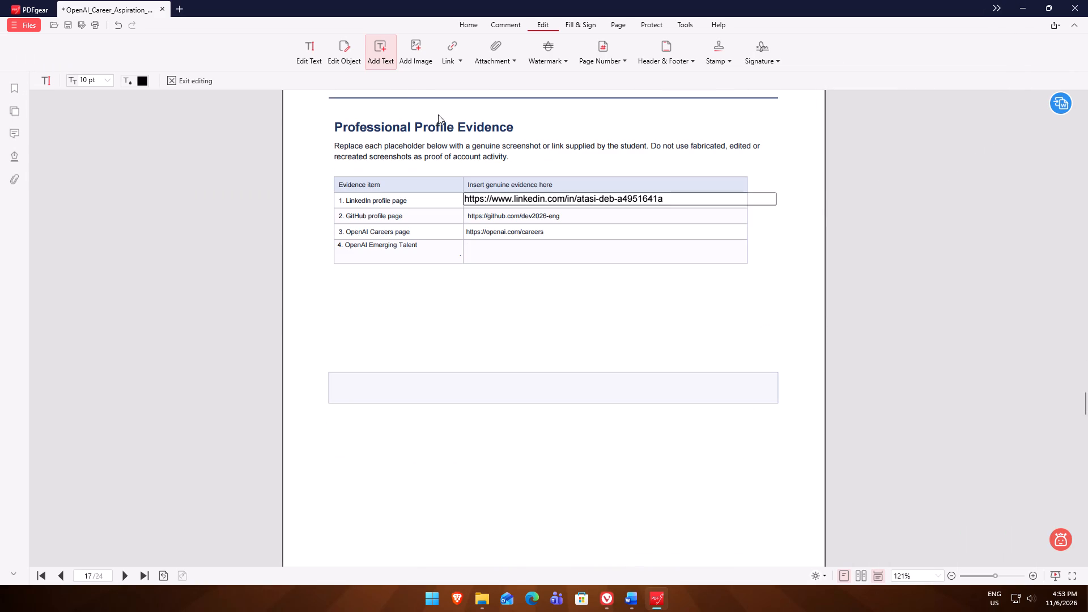
click(485, 248)
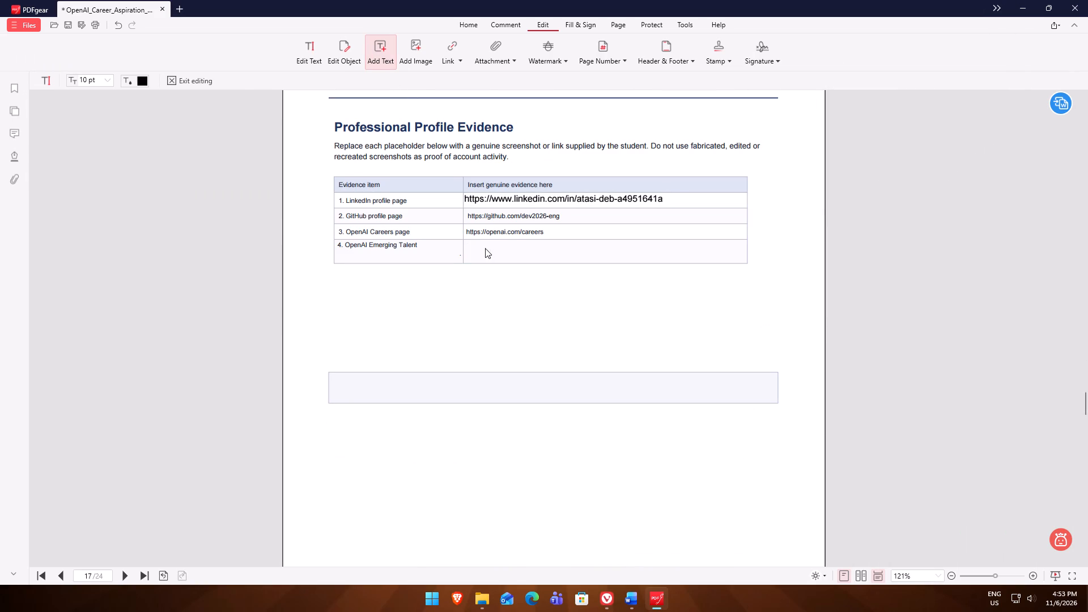
double_click(499, 250)
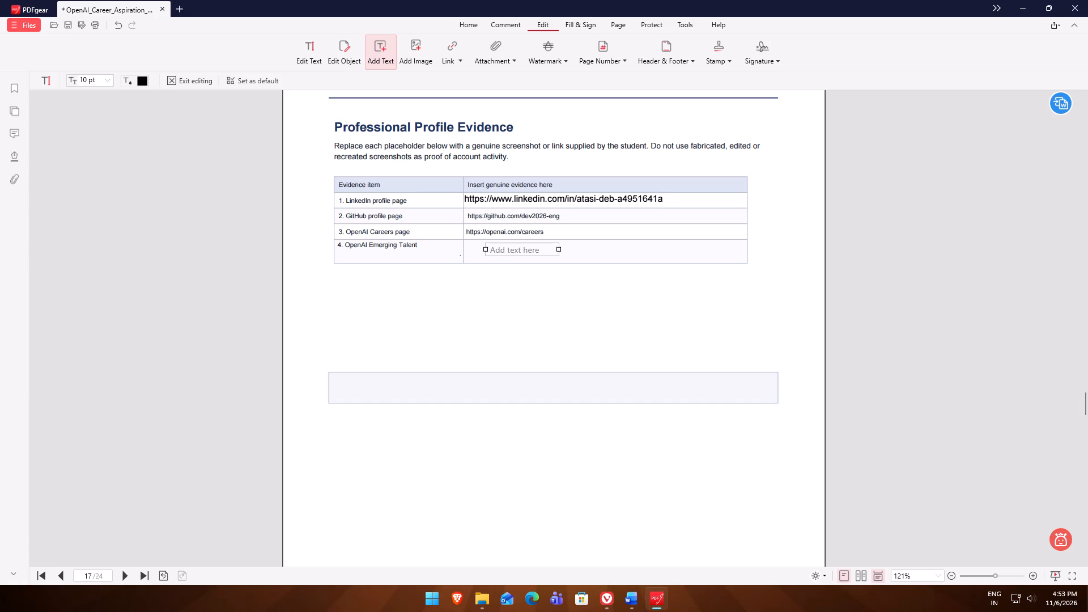
key(ctrl+v)
drag(557, 266, 731, 248)
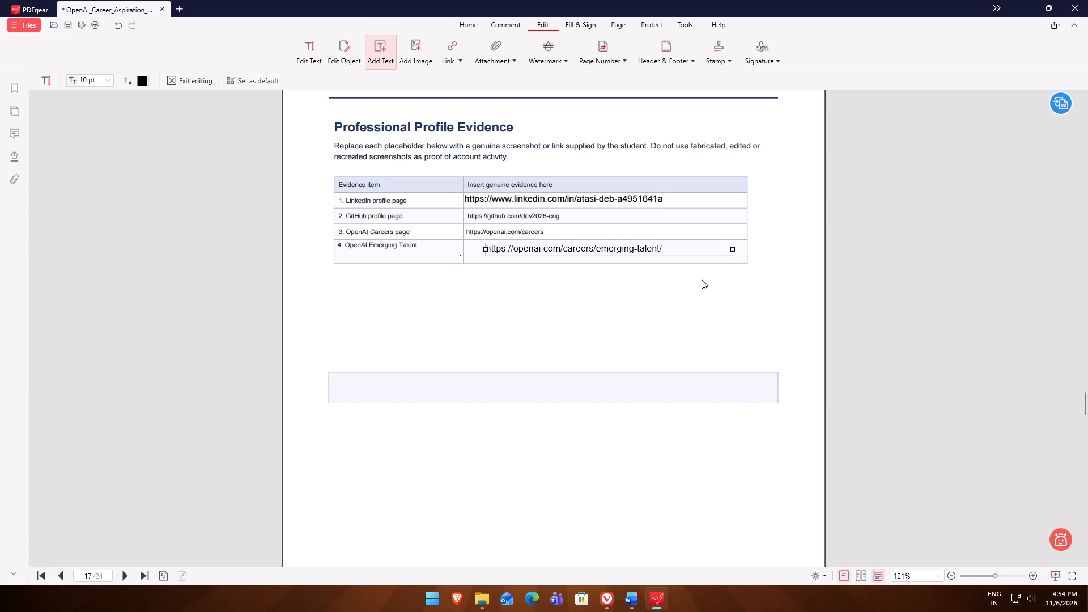
drag(696, 248, 674, 248)
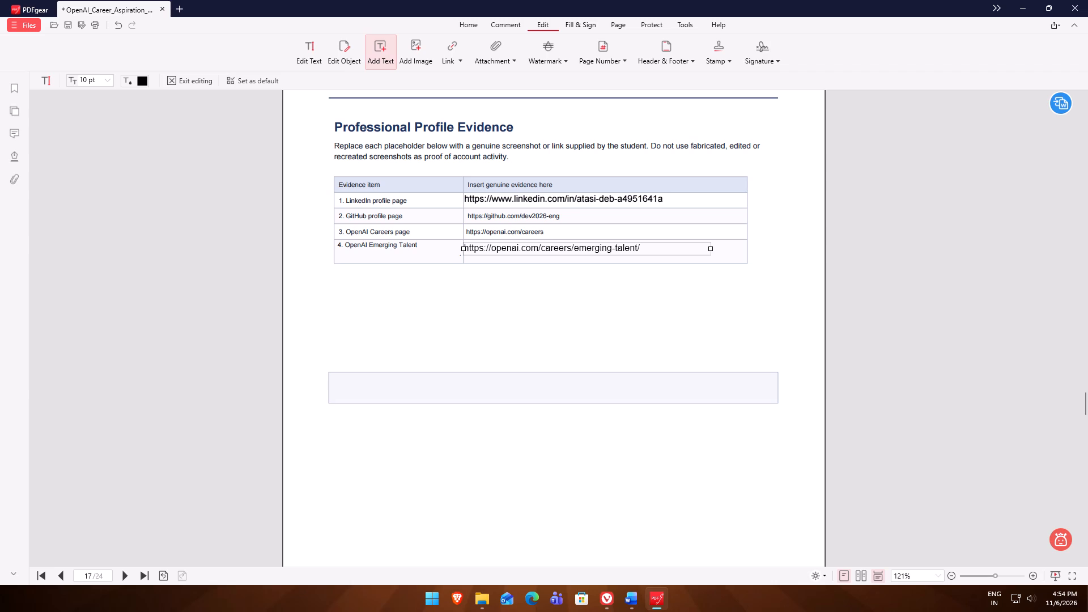
Shift the LinkedIn link slightly right within its evidence cell, clear of the column border.
click(474, 200)
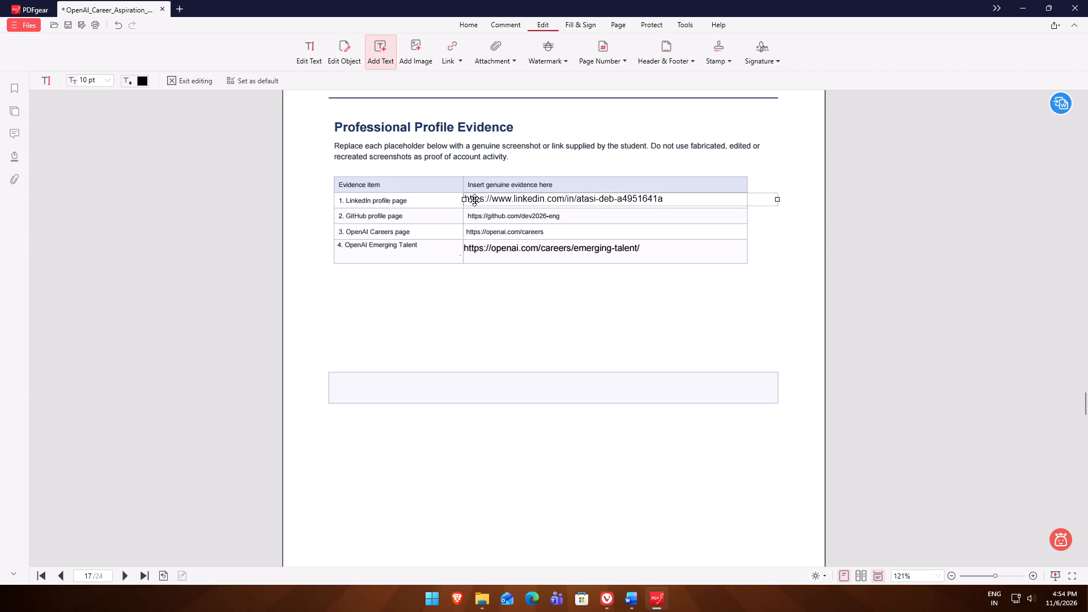
drag(474, 200, 480, 200)
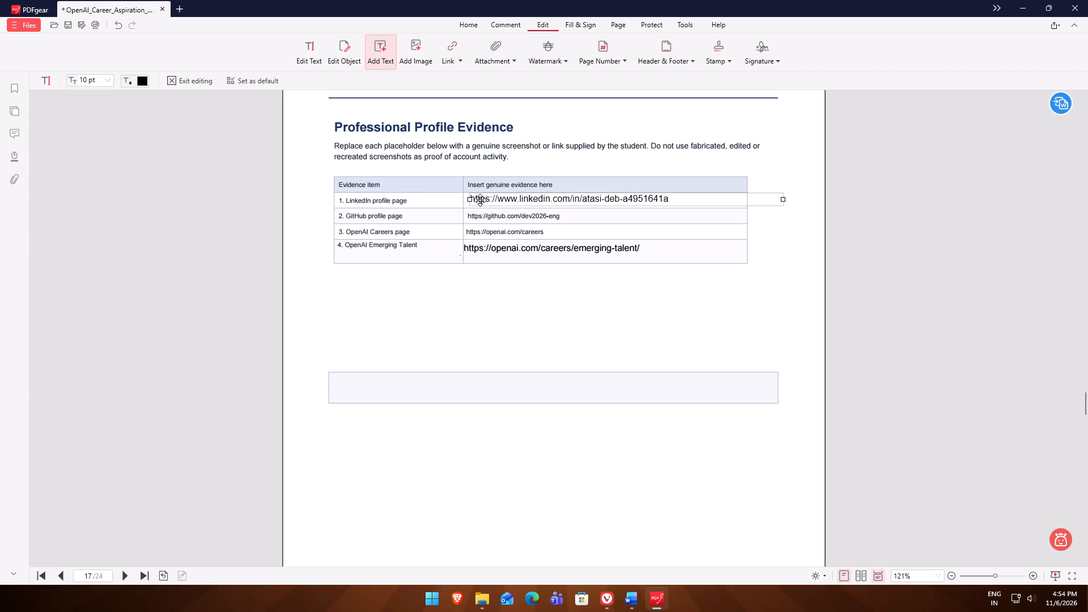
click(189, 269)
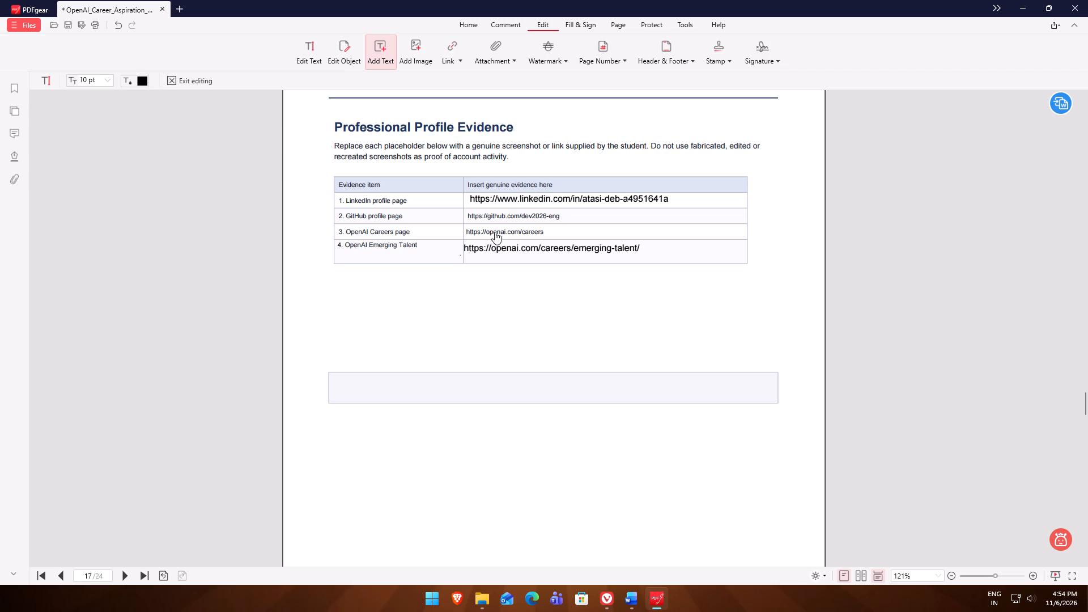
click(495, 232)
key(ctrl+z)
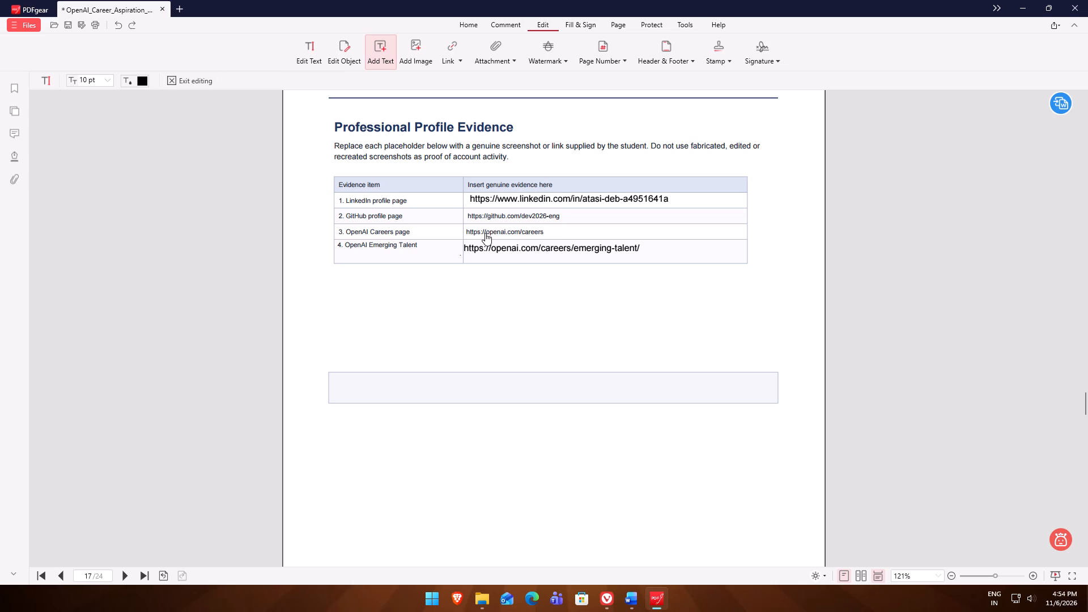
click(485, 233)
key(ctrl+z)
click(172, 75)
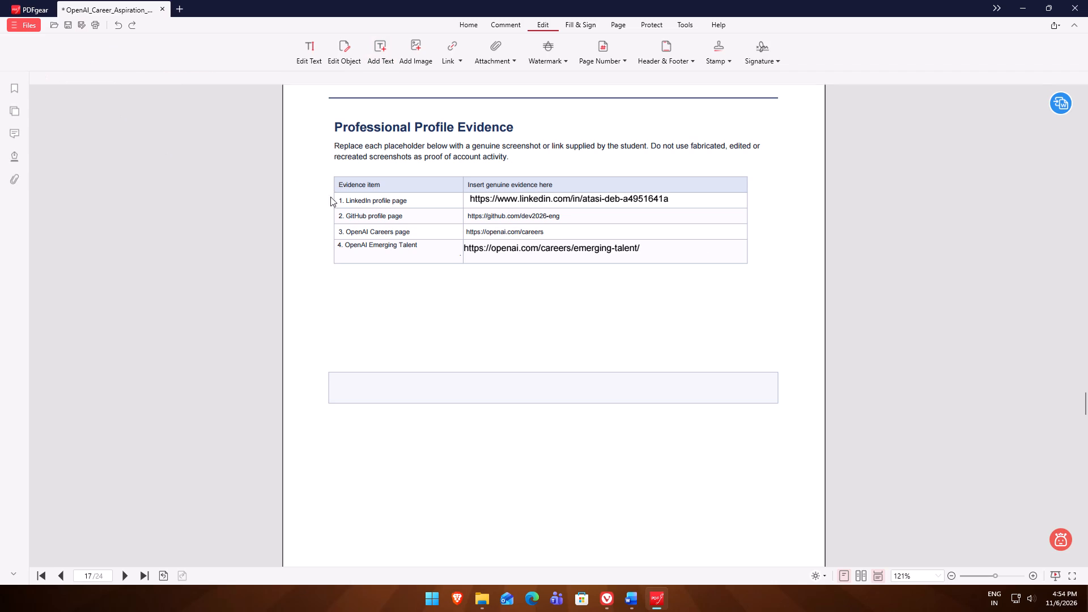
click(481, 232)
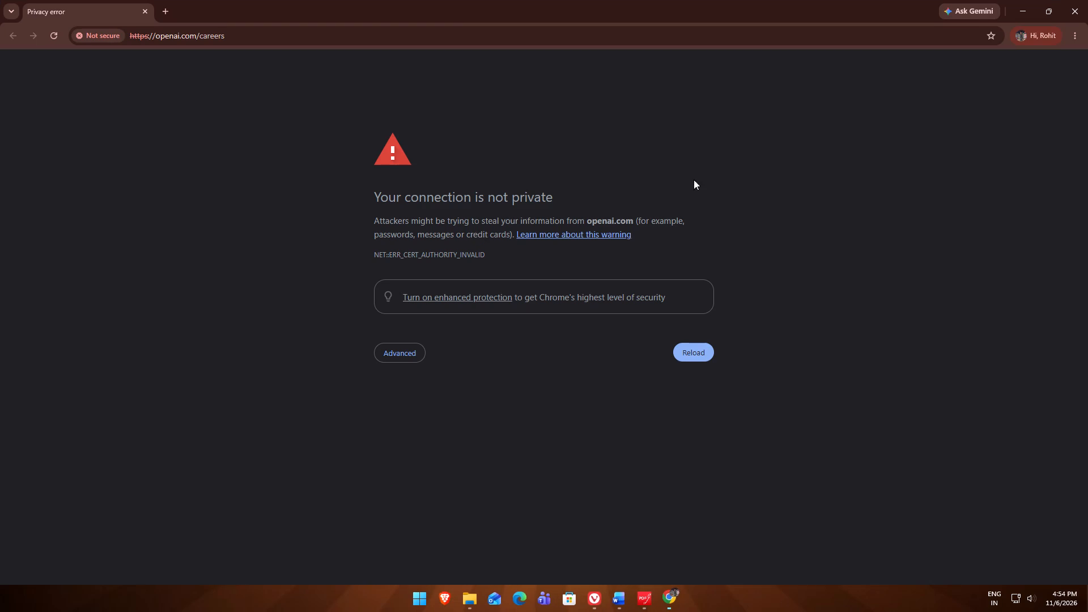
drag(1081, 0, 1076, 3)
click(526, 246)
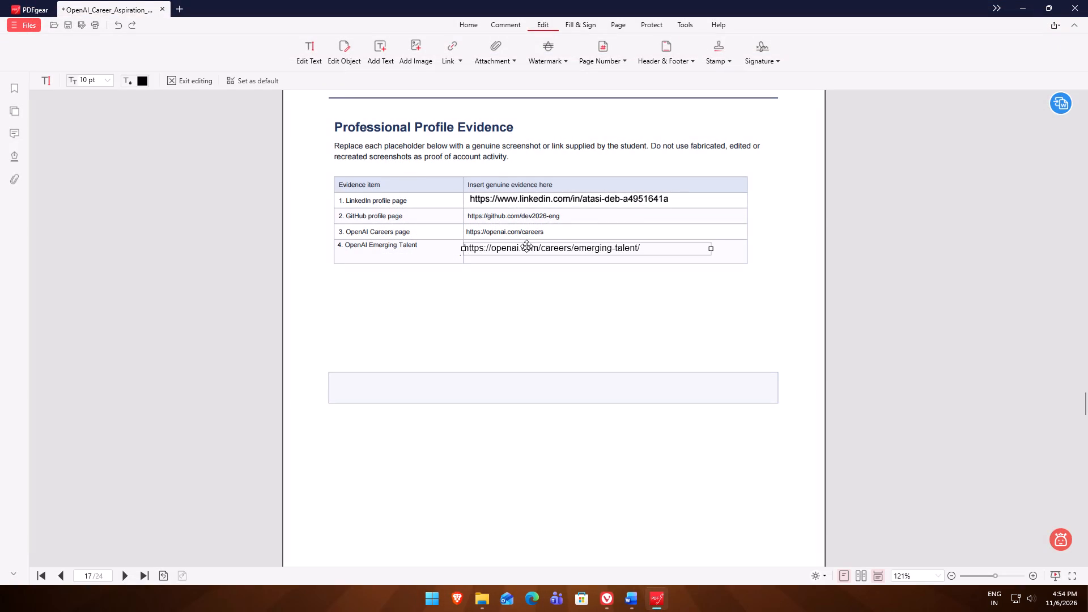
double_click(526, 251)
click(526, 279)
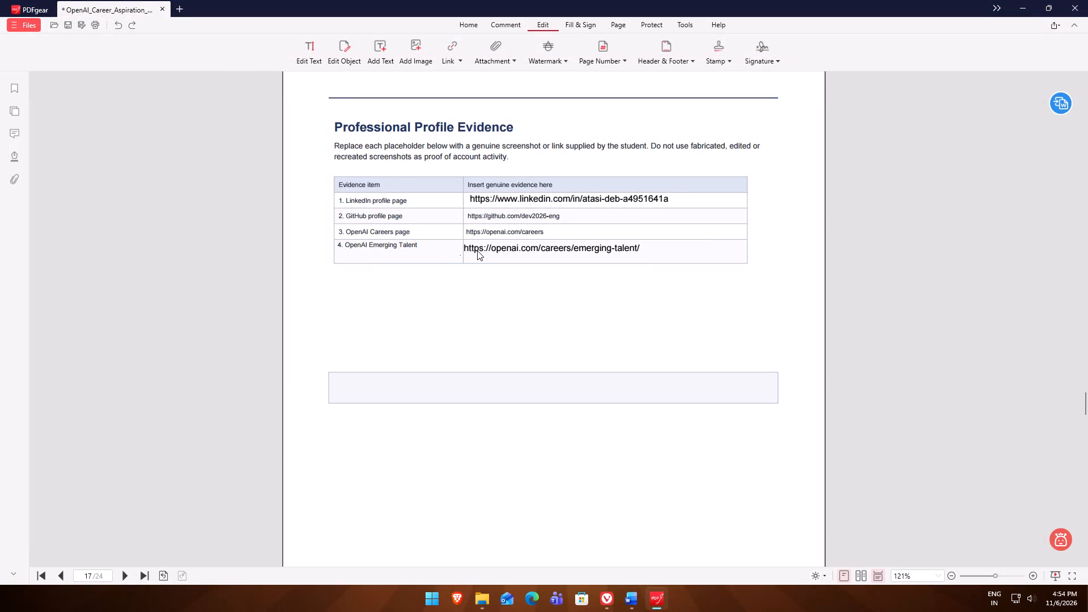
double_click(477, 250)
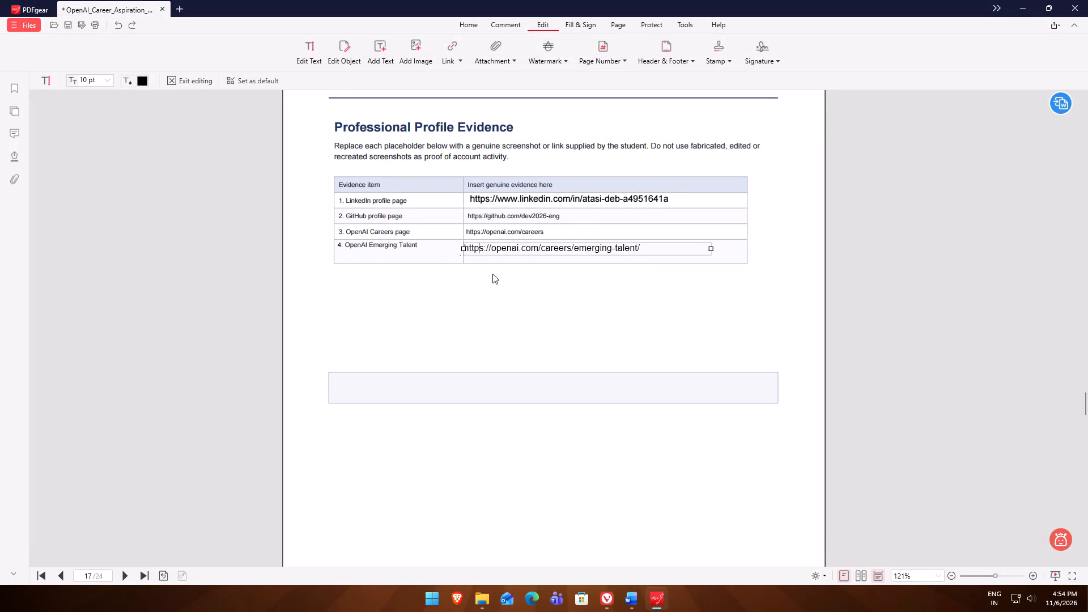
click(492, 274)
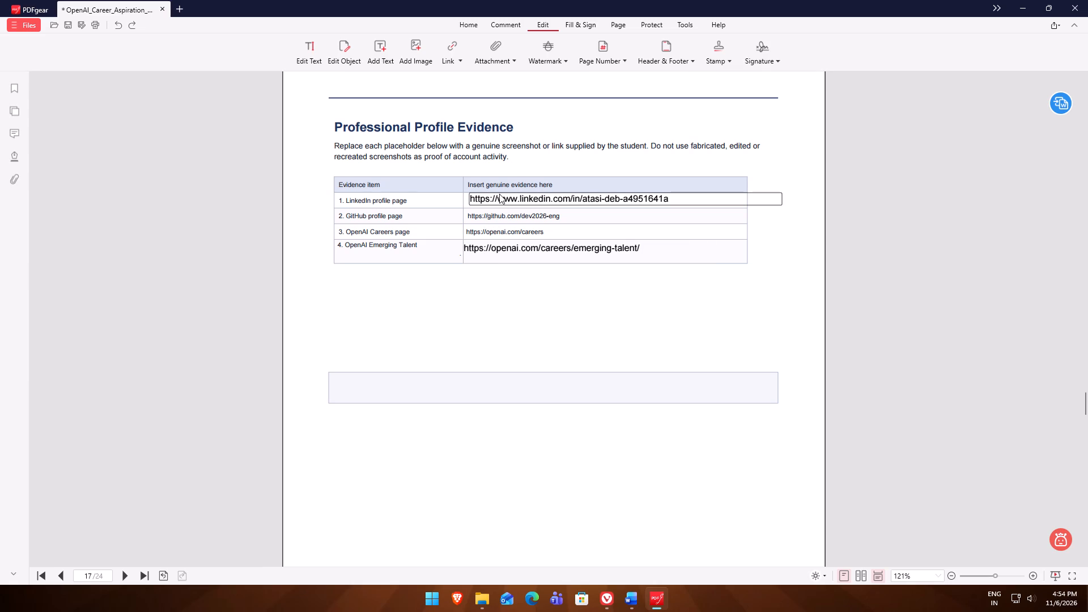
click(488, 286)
Look through pages 16 to 21 of the report for remaining placeholders, ending at the GitHub Profile table on page 16.
scroll(488, 286, down, 14)
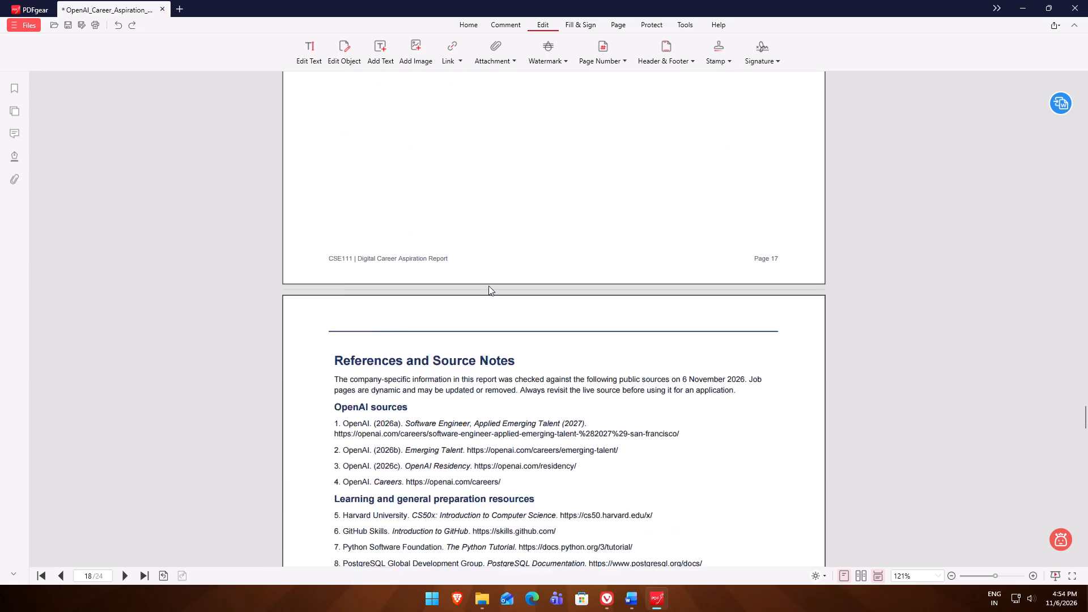
scroll(488, 286, down, 1)
scroll(488, 286, up, 7)
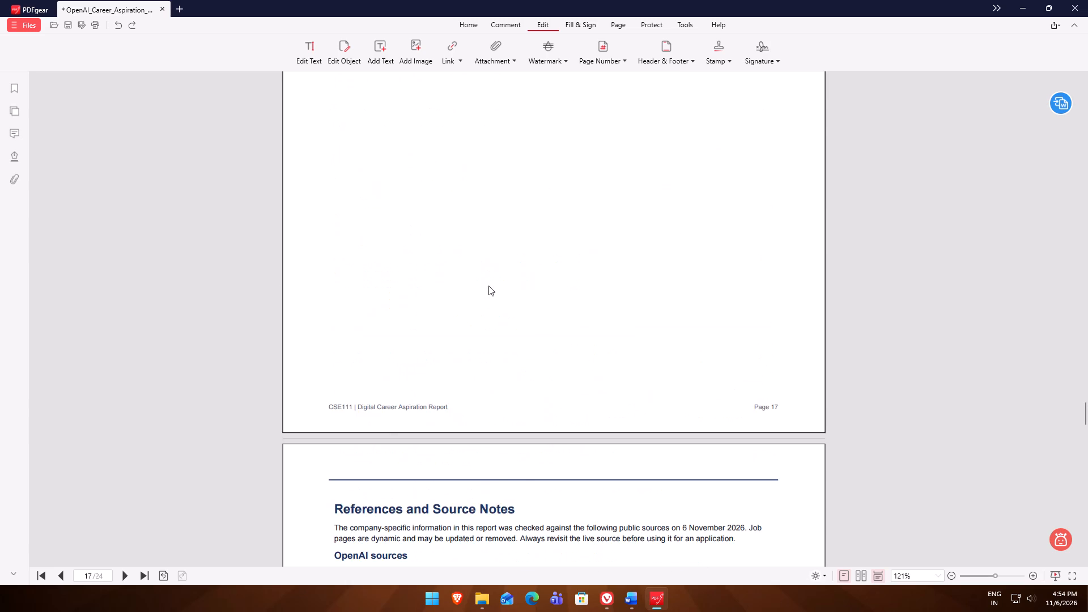
scroll(488, 286, down, 4)
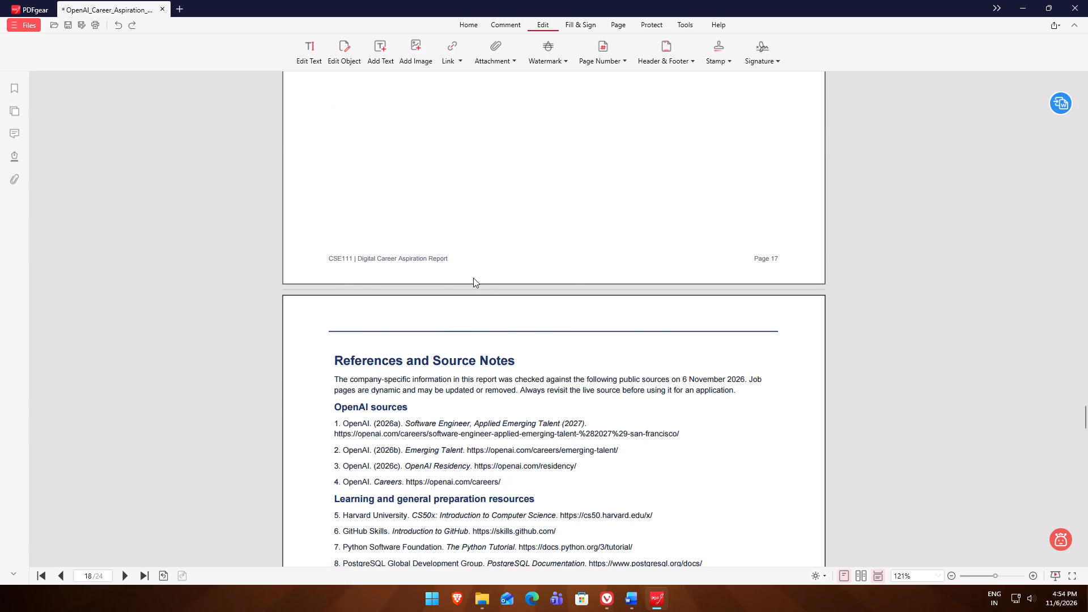
scroll(473, 278, down, 2)
scroll(473, 278, up, 17)
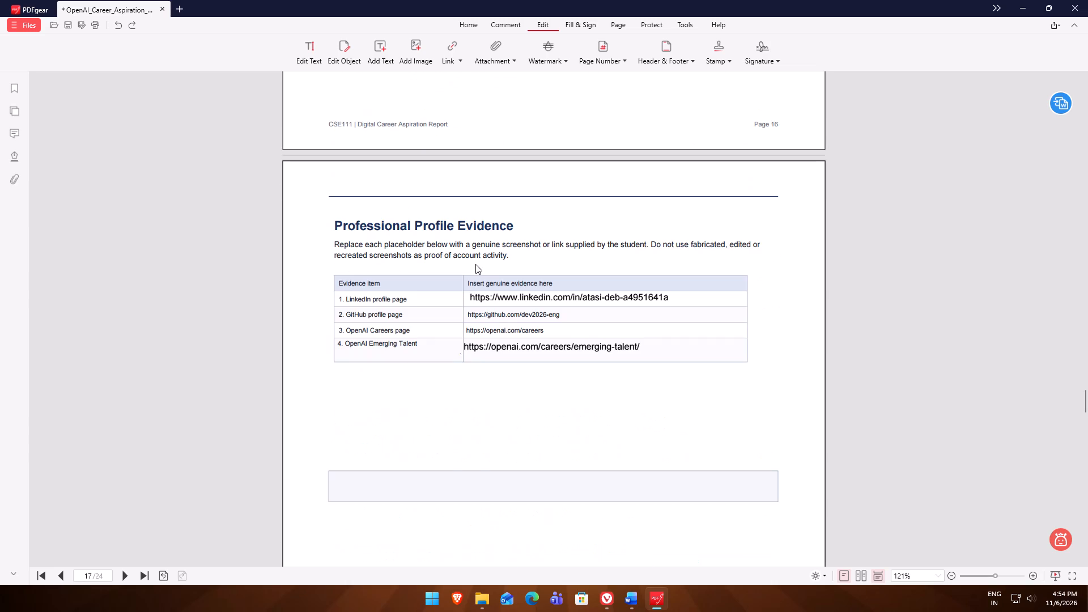
scroll(475, 264, up, 14)
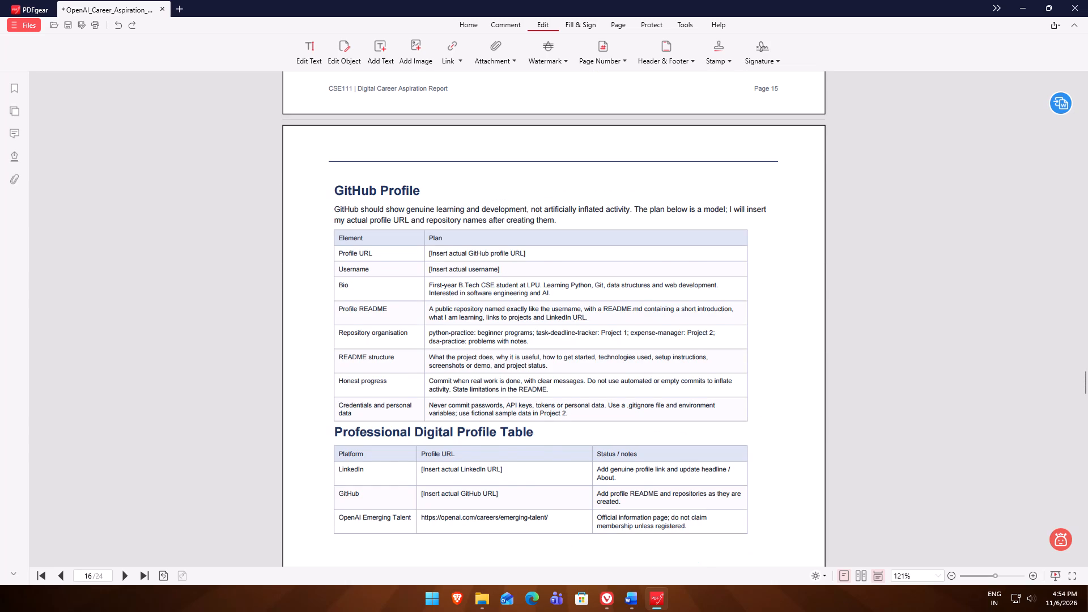
scroll(473, 264, up, 1)
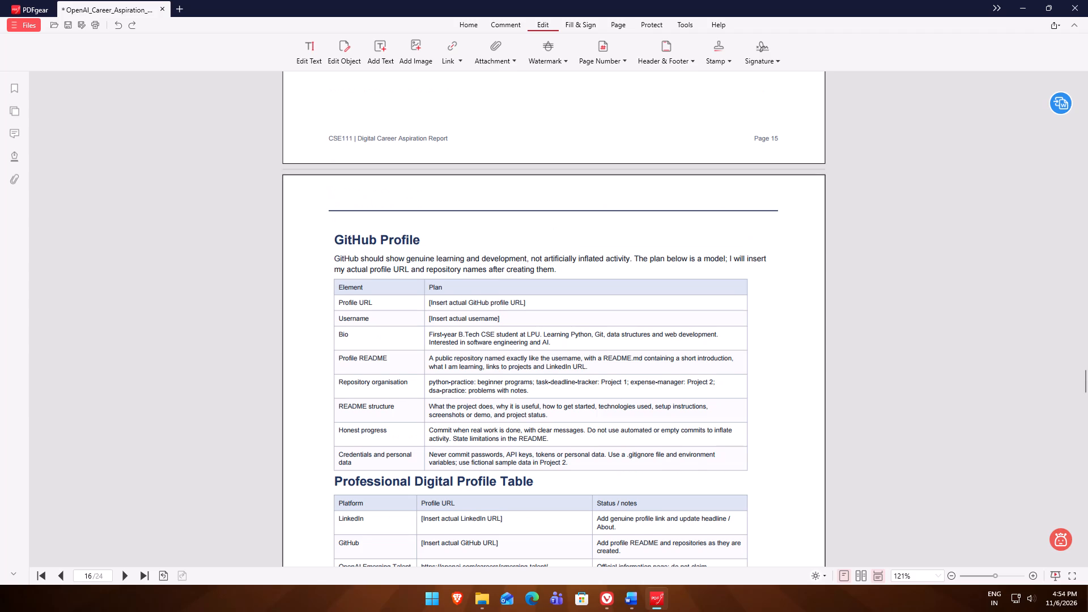
scroll(473, 264, down, 8)
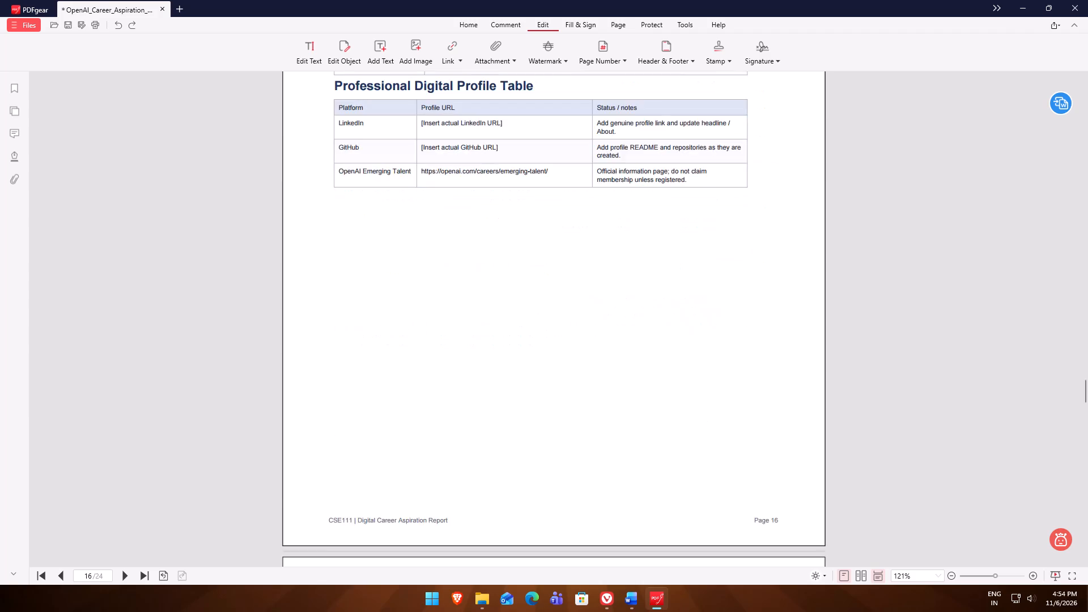
scroll(473, 264, down, 20)
scroll(473, 264, down, 10)
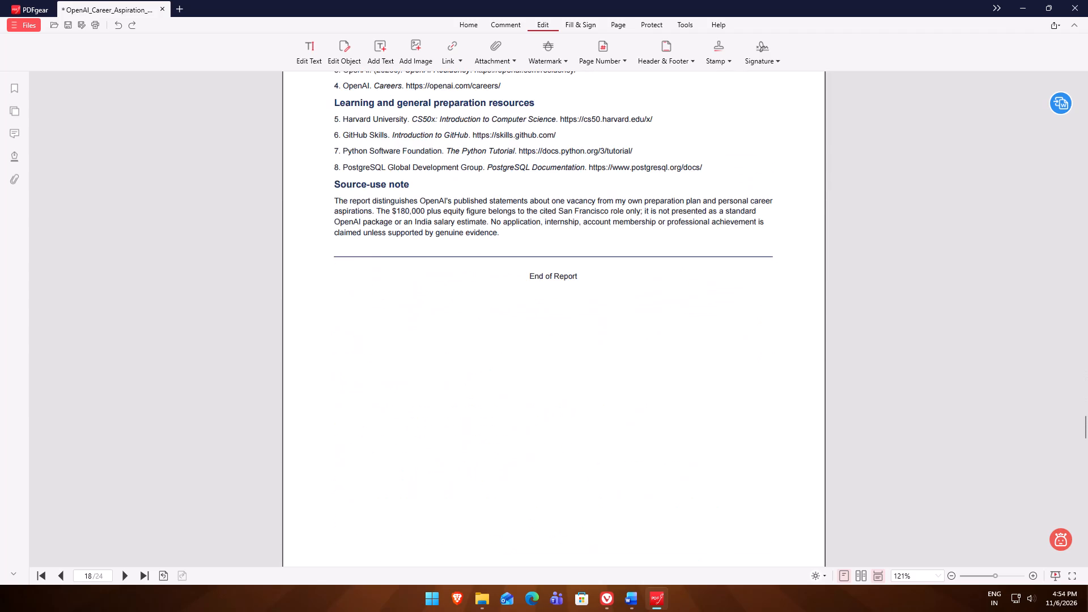
scroll(473, 264, down, 16)
scroll(473, 264, up, 4)
scroll(473, 264, down, 5)
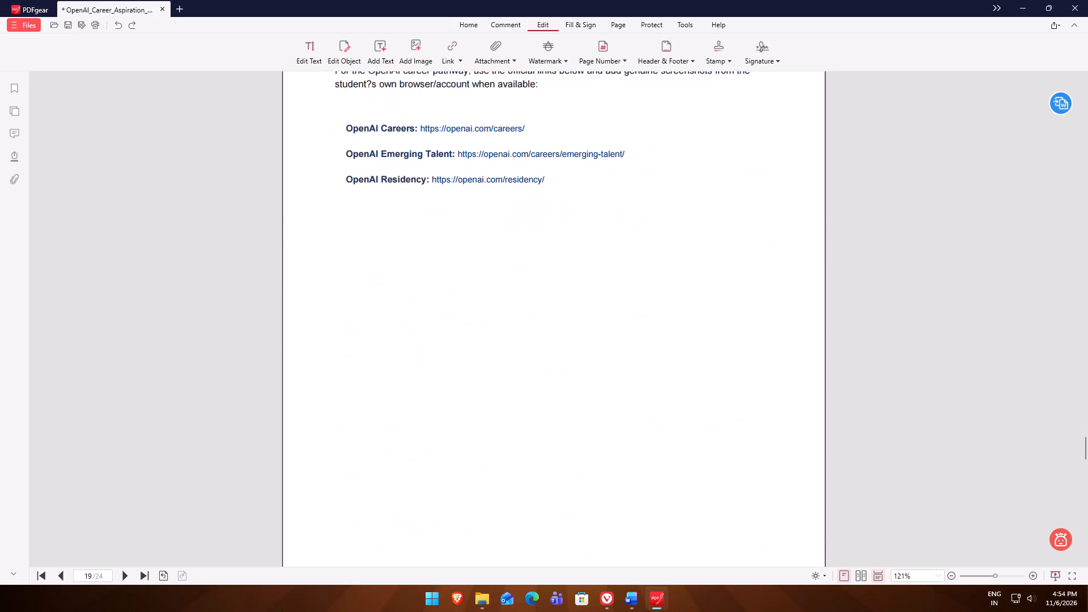
scroll(473, 264, down, 7)
scroll(473, 264, down, 15)
scroll(473, 264, down, 7)
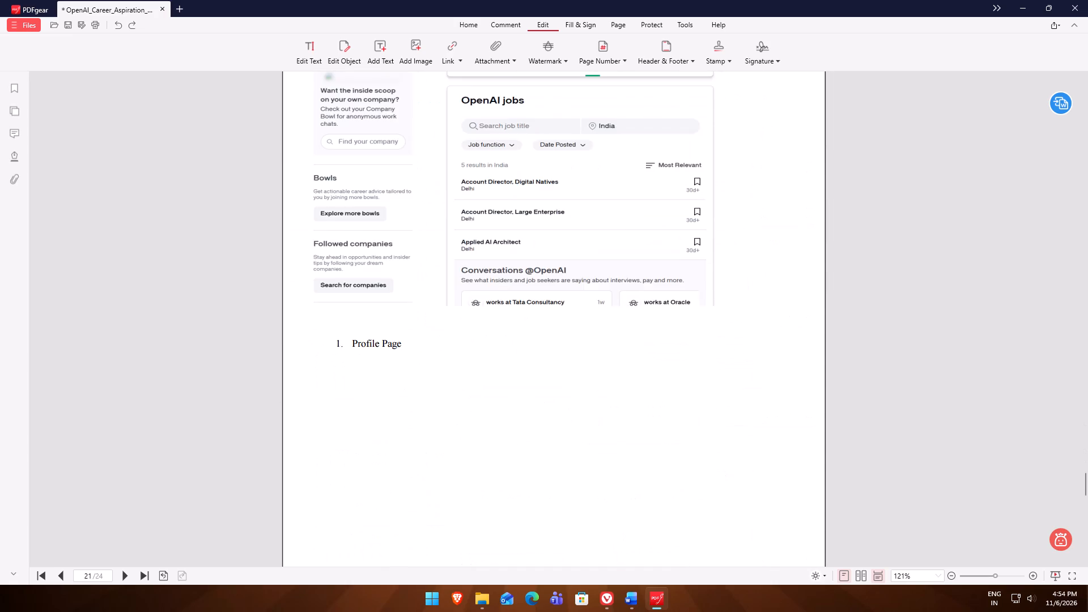
scroll(473, 264, down, 8)
scroll(473, 264, up, 20)
scroll(473, 264, up, 12)
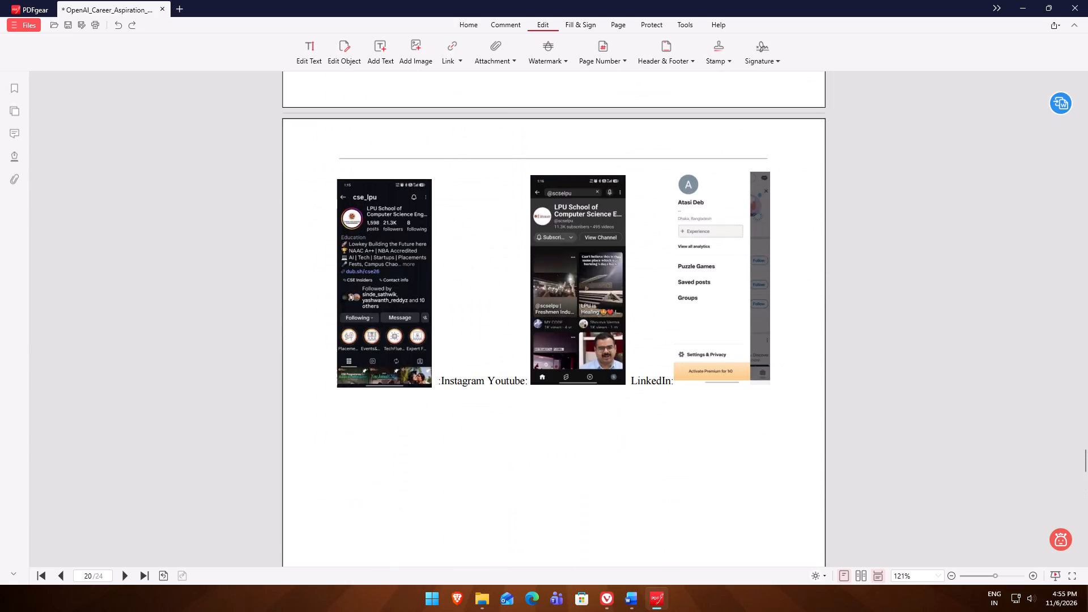
scroll(473, 264, up, 20)
scroll(473, 264, up, 13)
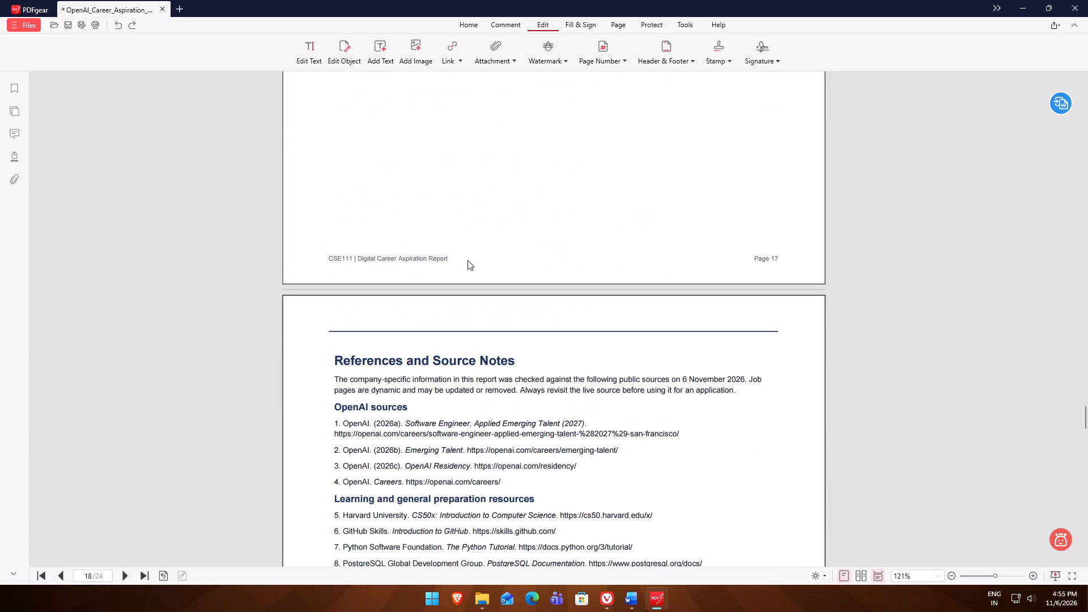
key(super+v)
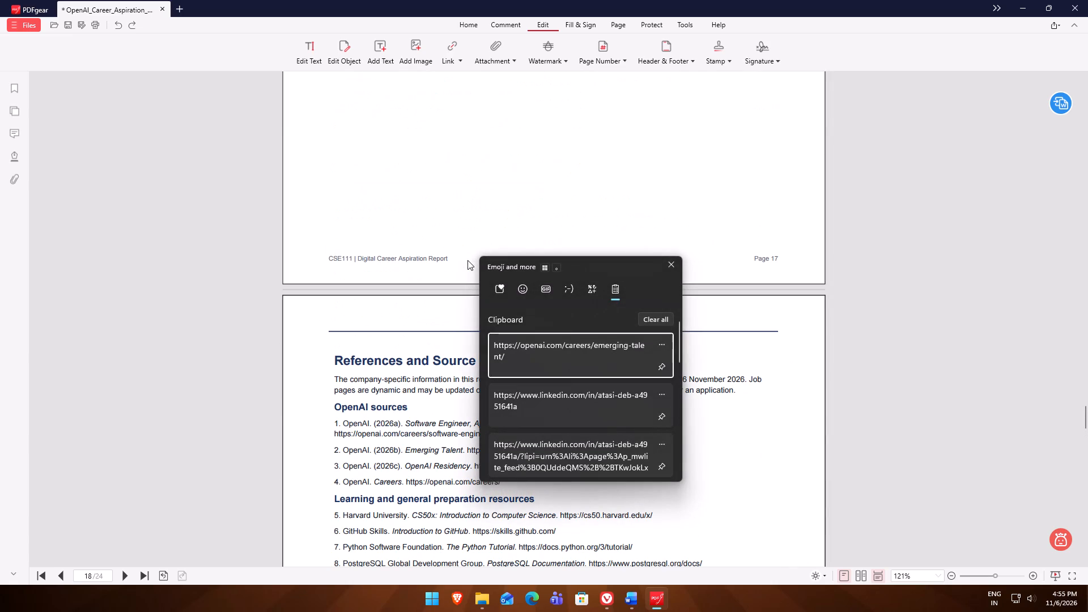
click(135, 389)
scroll(127, 382, up, 3)
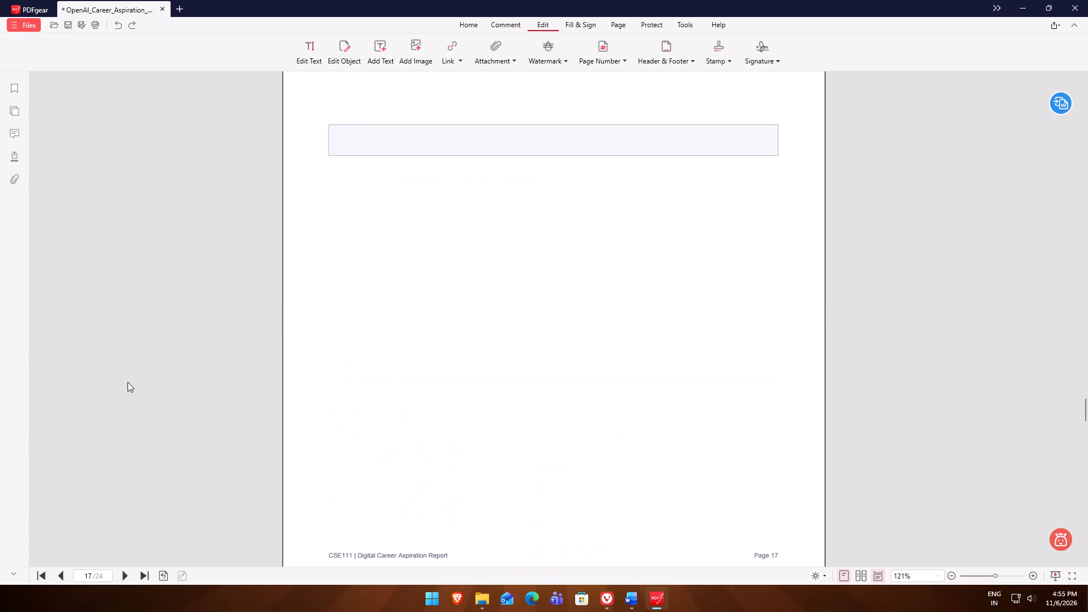
scroll(127, 382, up, 16)
scroll(176, 354, down, 4)
scroll(177, 345, up, 6)
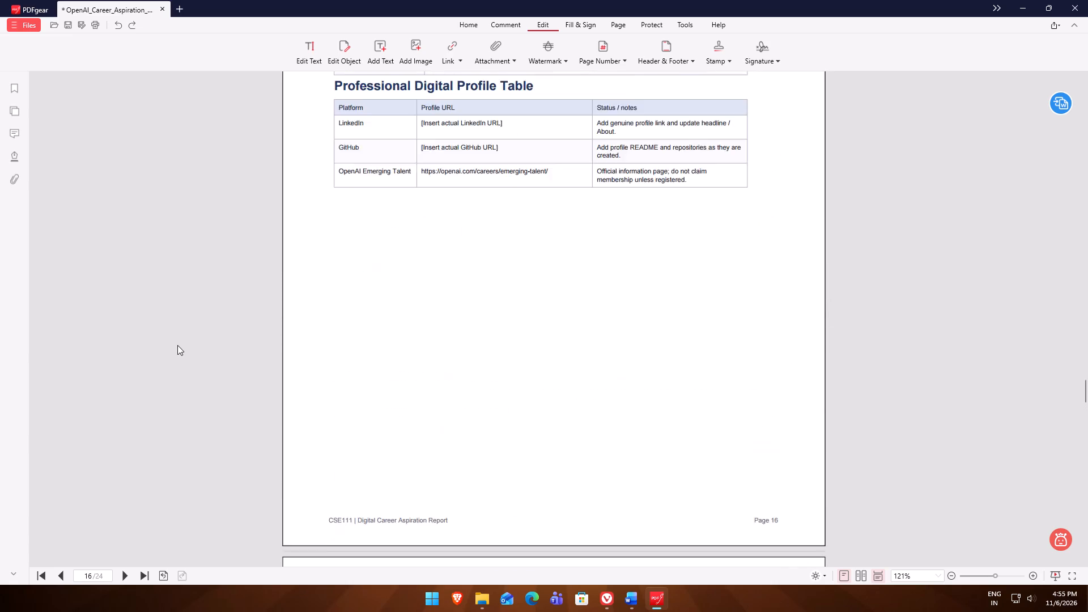
scroll(177, 345, down, 1)
scroll(177, 345, up, 9)
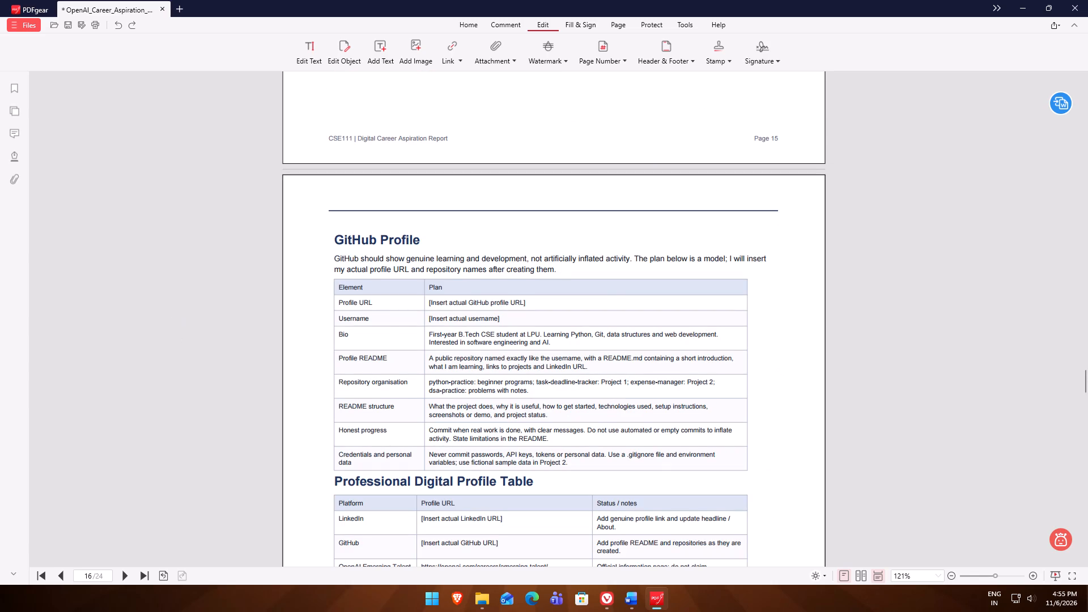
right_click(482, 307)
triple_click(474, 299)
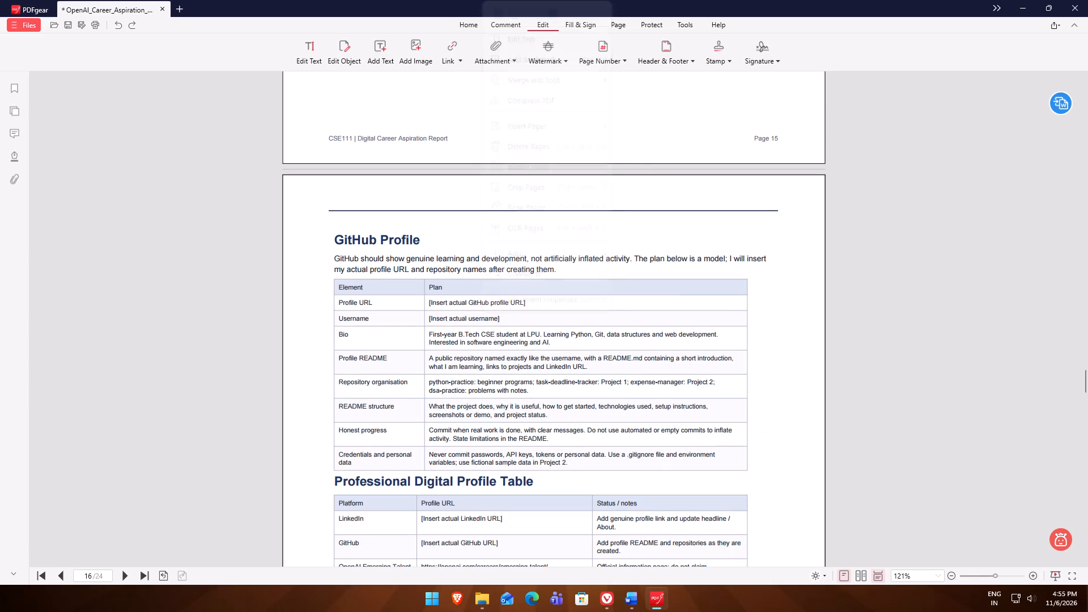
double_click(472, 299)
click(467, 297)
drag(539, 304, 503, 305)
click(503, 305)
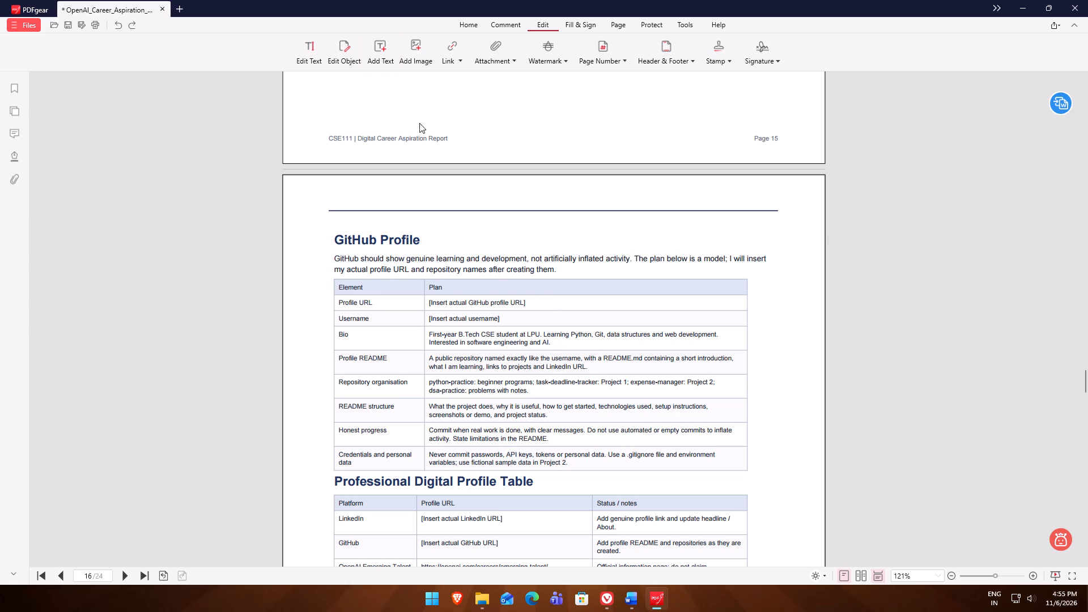
click(317, 41)
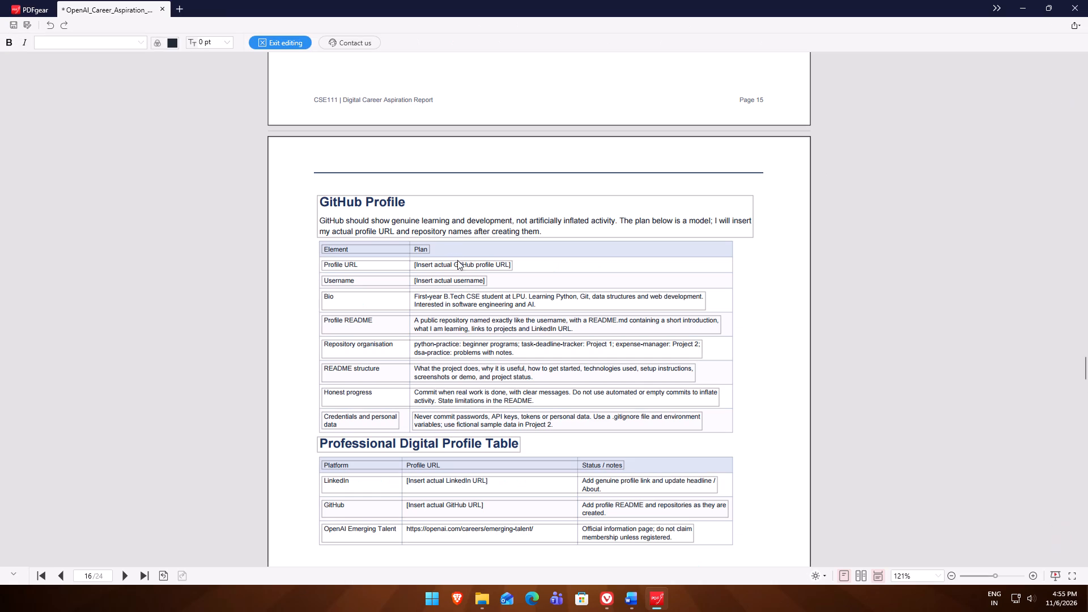
click(415, 264)
drag(413, 265, 499, 263)
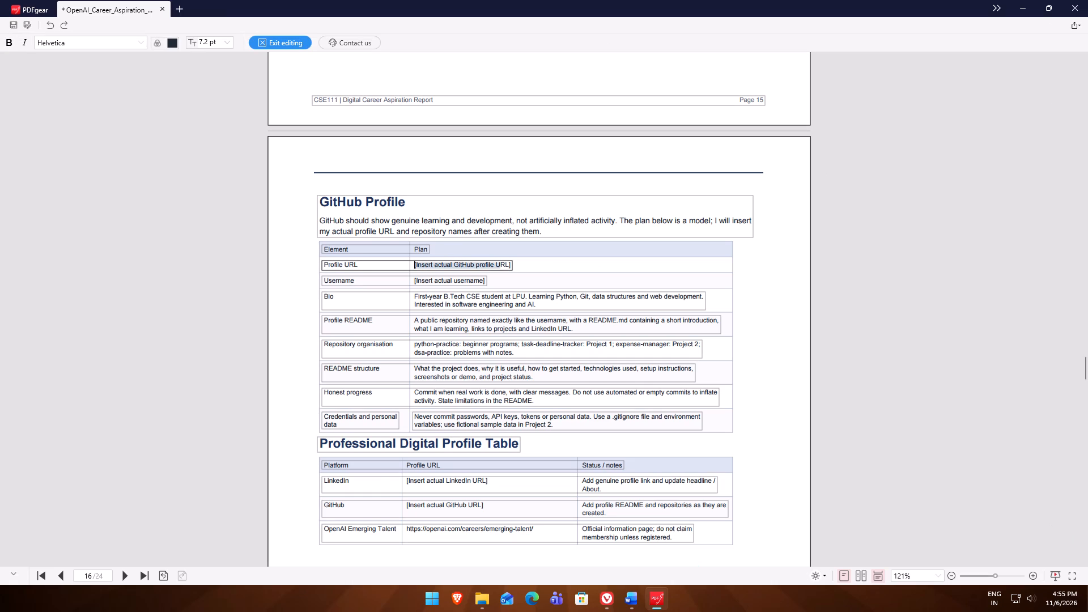
drag(499, 263, 508, 265)
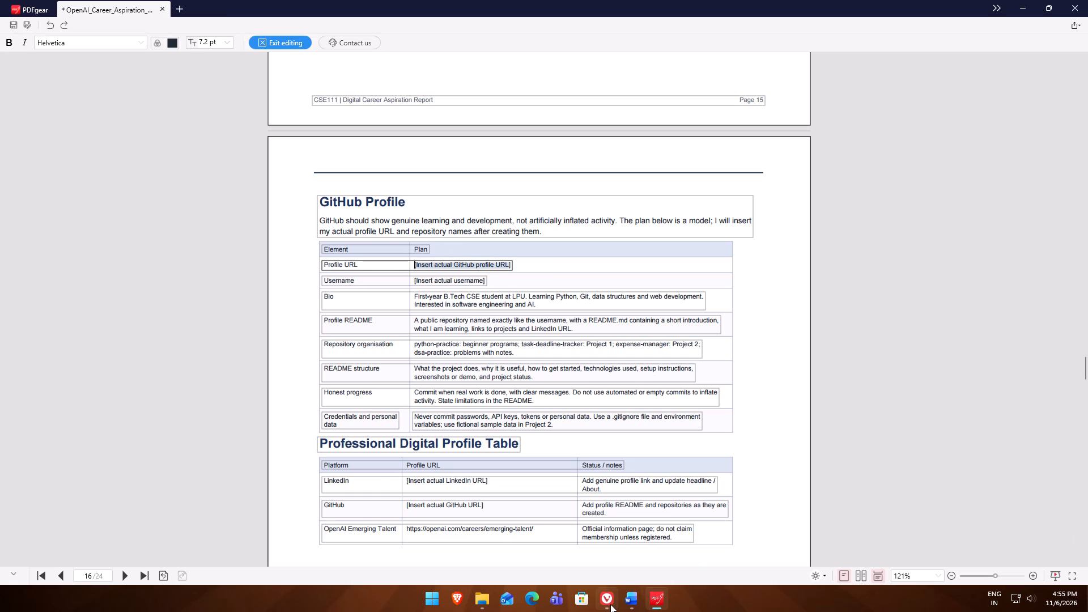
click(610, 604)
click(610, 604)
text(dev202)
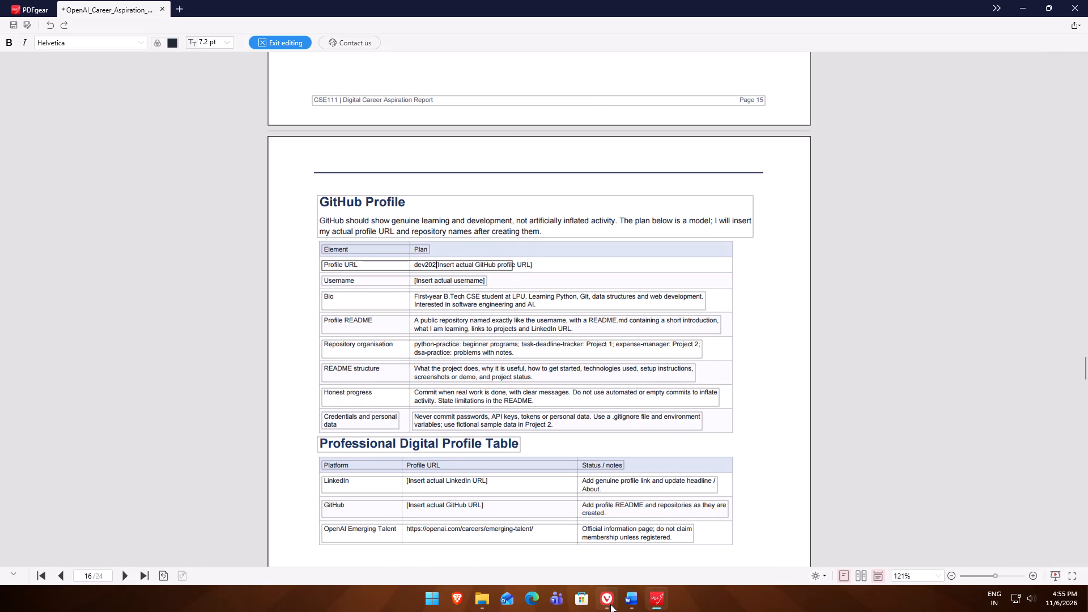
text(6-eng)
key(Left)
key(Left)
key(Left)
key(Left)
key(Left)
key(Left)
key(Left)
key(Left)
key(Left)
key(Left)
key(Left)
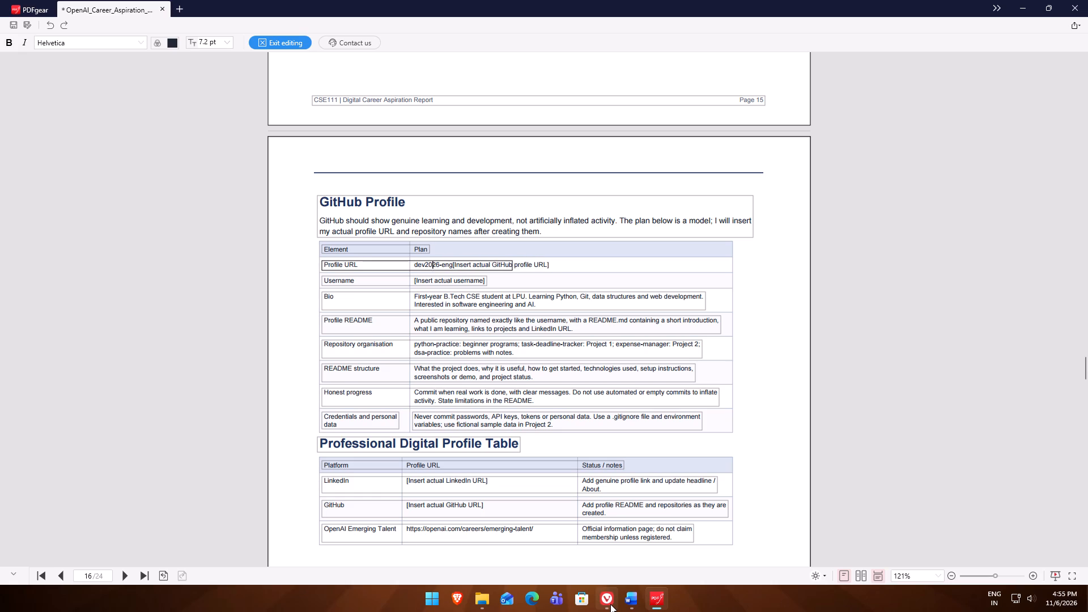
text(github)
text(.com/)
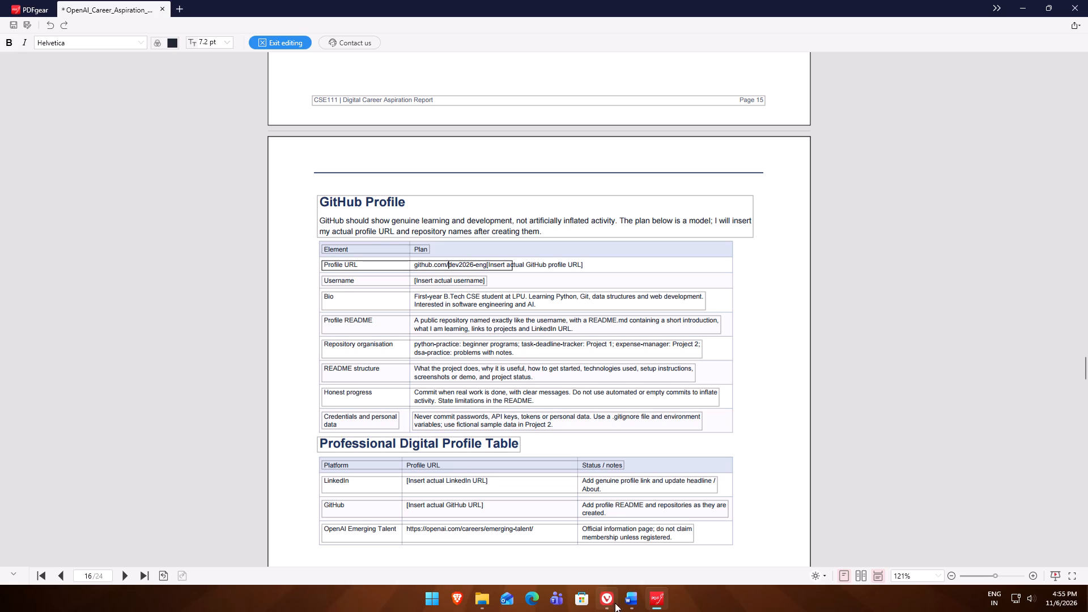
click(484, 262)
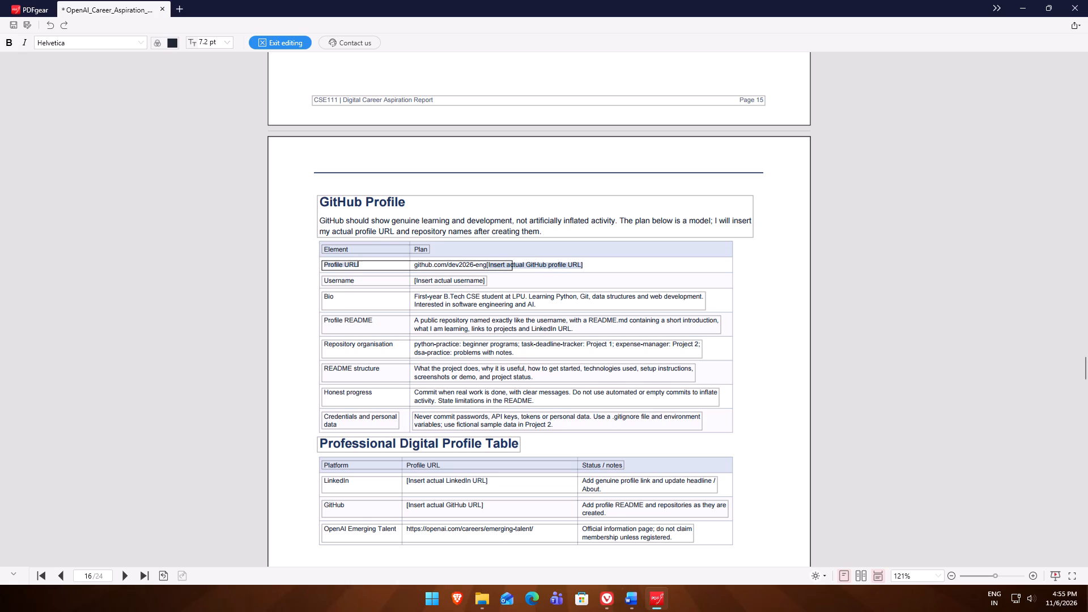
click(488, 263)
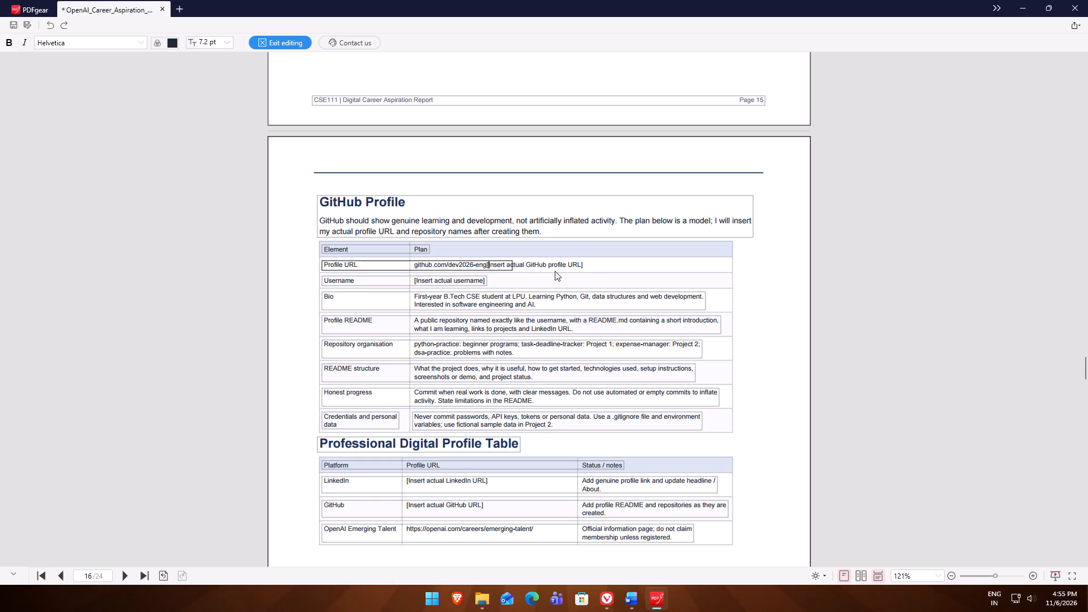
key(Right)
key(Right)
key(Right)
key(Right)
key(Right)
key(Right)
key(Right)
key(Right)
key(Right)
key(Right)
key(Right)
key(Right)
key(Right)
key(Right)
key(Right)
key(Right)
key(Right)
key(Right)
key(Right)
key(Right)
key(Right)
key(Right)
key(Right)
key(Right)
key(Right)
key(Right)
key(Right)
key(Right)
key(Right)
key(Right)
key(Left)
key(BackSpace)
key(BackSpace)
key(BackSpace)
key(BackSpace)
key(BackSpace)
key(BackSpace)
key(BackSpace)
key(BackSpace)
key(BackSpace)
key(BackSpace)
key(BackSpace)
key(BackSpace)
key(BackSpace)
key(BackSpace)
key(BackSpace)
key(BackSpace)
key(BackSpace)
key(BackSpace)
key(BackSpace)
key(BackSpace)
key(BackSpace)
key(BackSpace)
key(BackSpace)
key(BackSpace)
key(BackSpace)
key(BackSpace)
key(BackSpace)
key(BackSpace)
key(BackSpace)
key(BackSpace)
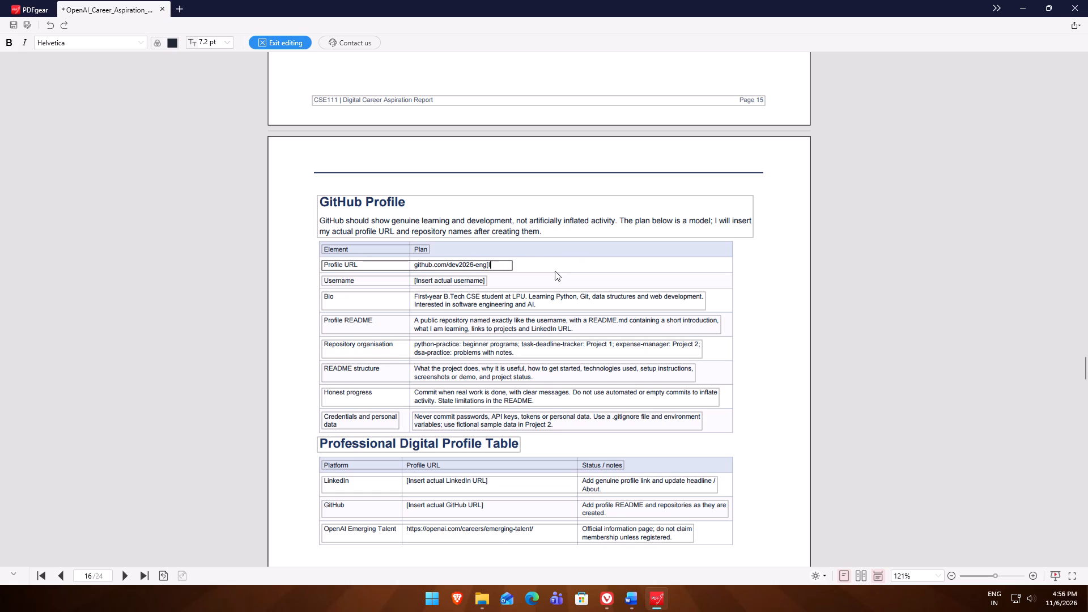
key(BackSpace)
key(BackSpace)
click(424, 265)
key(Left)
key(Left)
key(Left)
key(Left)
key(Left)
text(htt)
text(ps)
text(://)
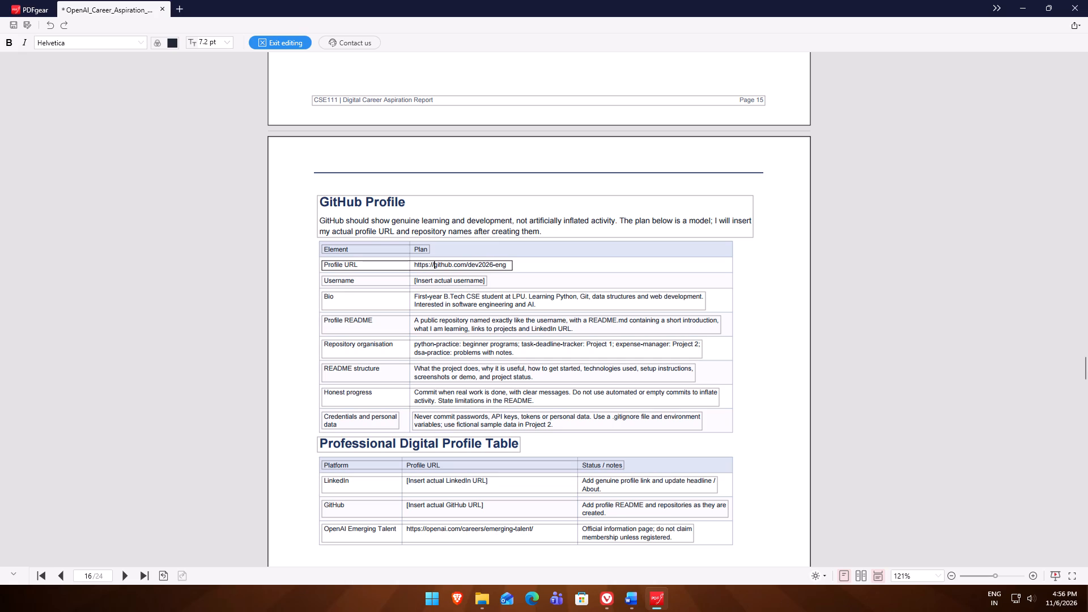
Copy the completed GitHub address, open it in the Vivaldi browser to check the profile page, close that page and return to PDFgear.
drag(413, 264, 511, 266)
drag(511, 266, 511, 266)
key(ctrl+c)
click(605, 594)
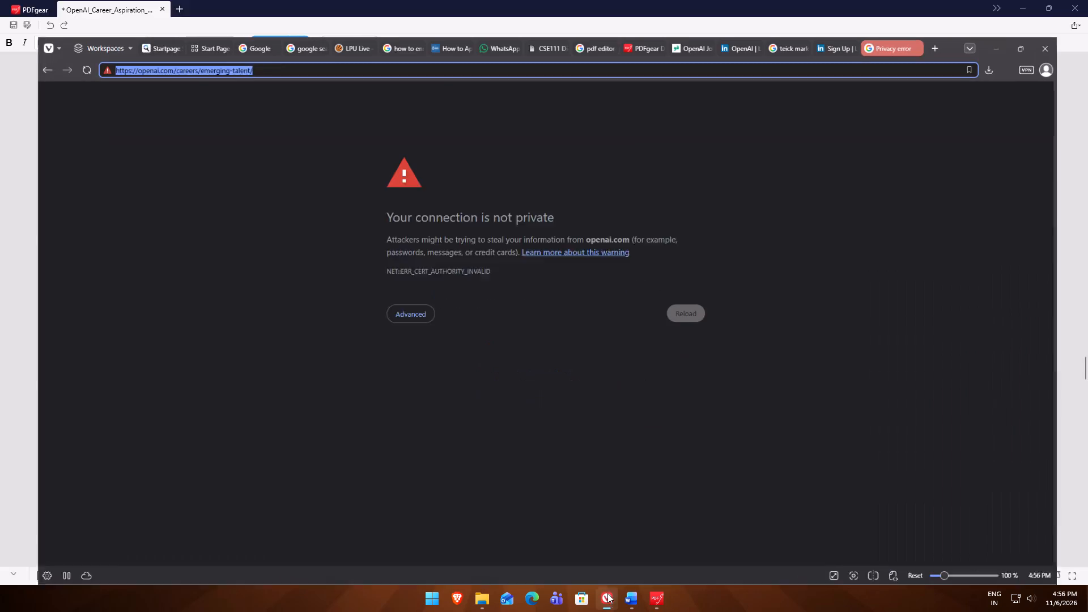
click(906, 37)
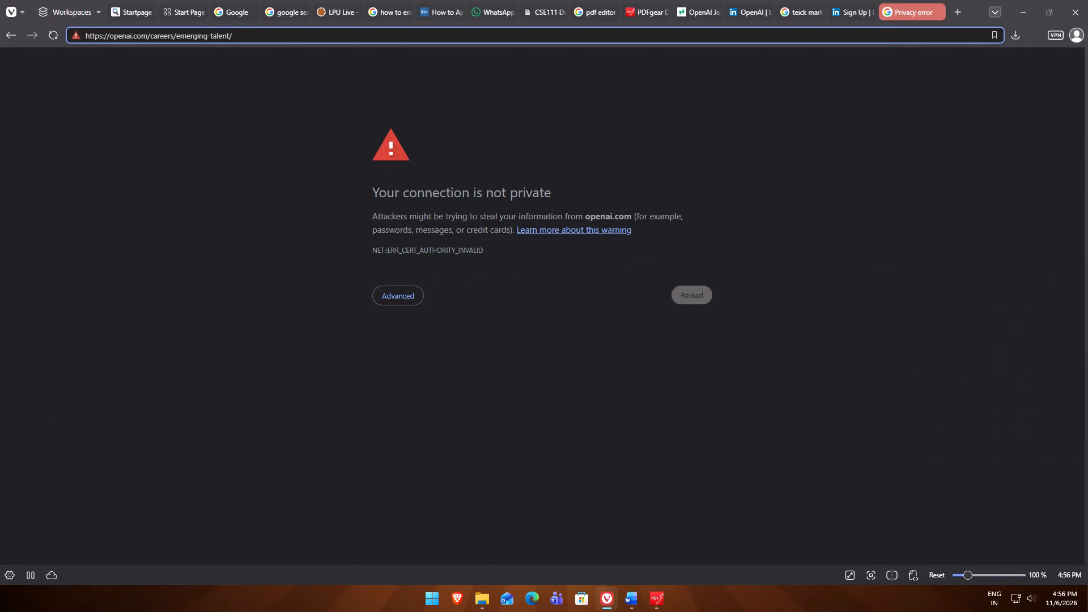
key(ctrl+a)
key(ctrl+v)
key(Return)
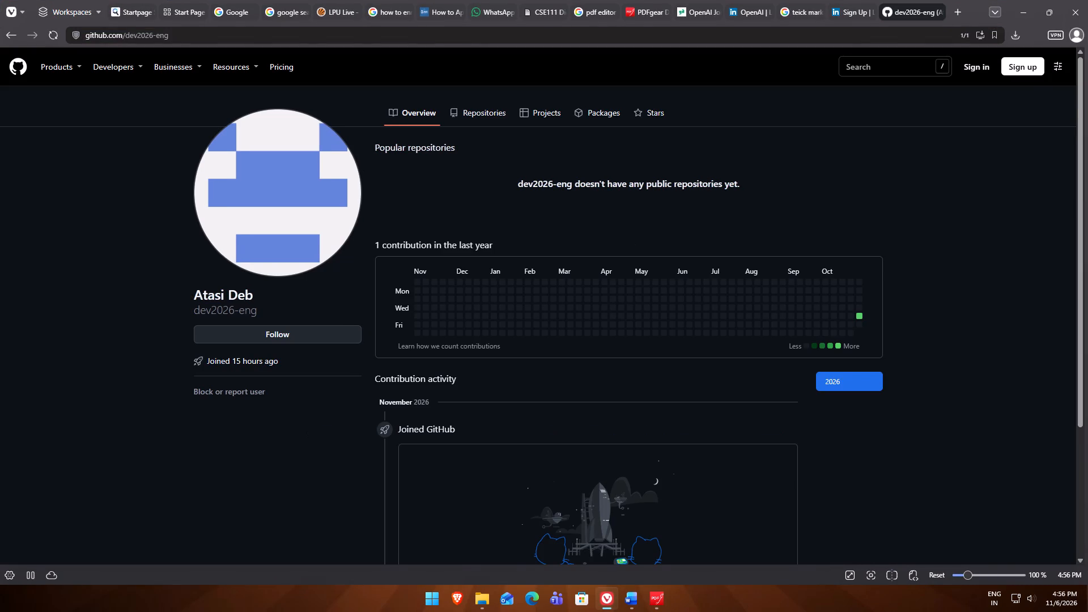
key(ctrl+w)
click(1015, 10)
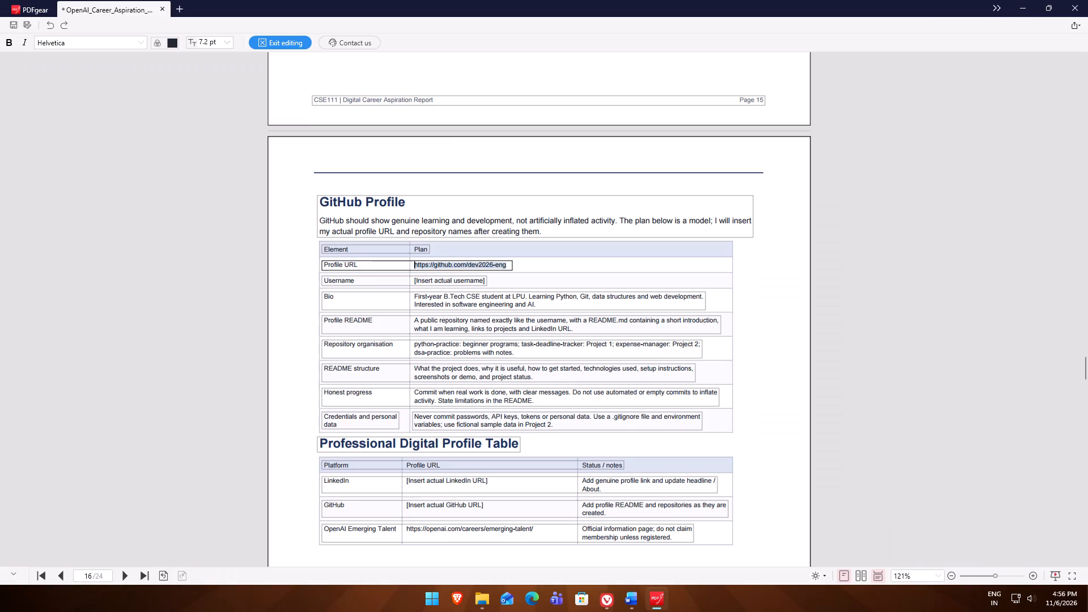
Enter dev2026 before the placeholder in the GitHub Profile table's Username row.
click(414, 280)
drag(414, 280, 524, 307)
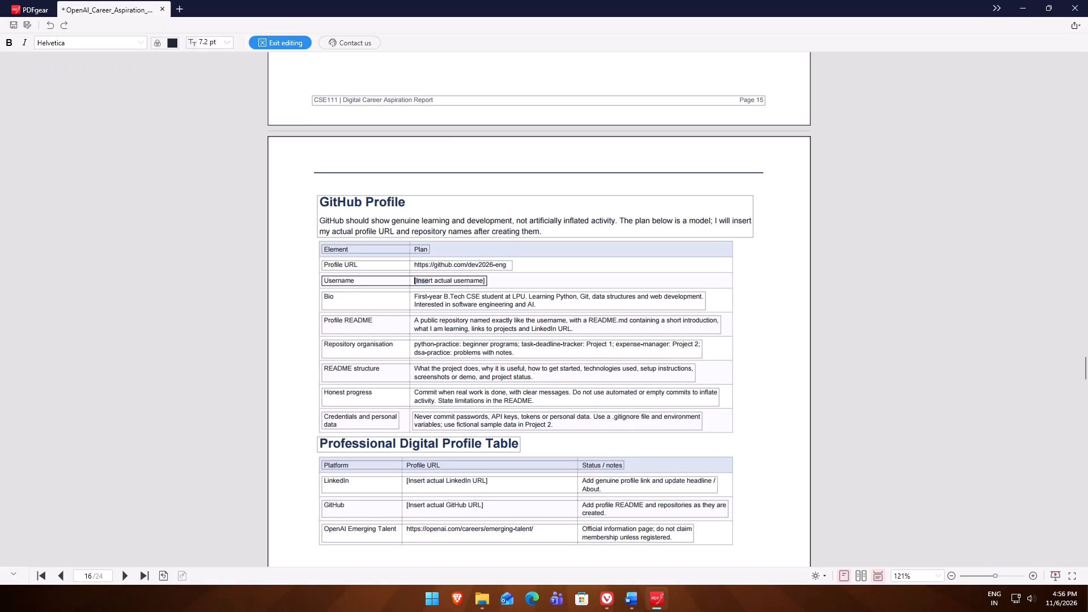
drag(524, 307, 484, 279)
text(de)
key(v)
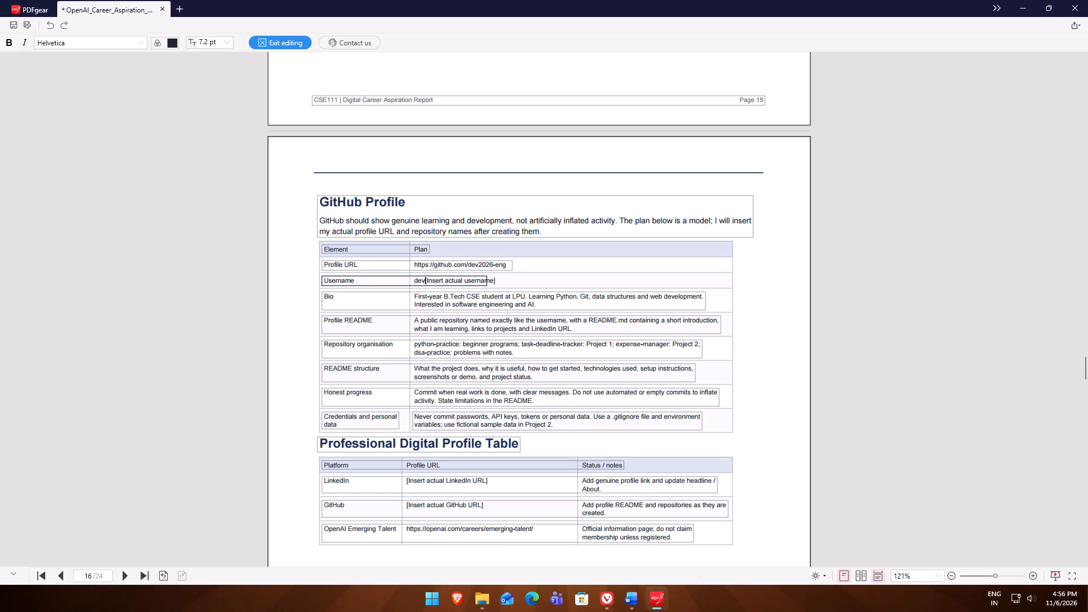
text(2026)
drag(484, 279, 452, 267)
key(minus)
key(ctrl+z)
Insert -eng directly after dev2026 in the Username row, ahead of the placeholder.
key(Left)
key(Left)
key(Left)
key(Left)
key(Left)
key(Left)
key(Left)
key(Left)
key(Left)
key(Left)
key(Left)
key(Left)
key(Left)
key(Left)
key(Left)
key(Left)
key(Left)
key(Left)
key(Left)
key(Left)
key(Right)
key(Right)
key(Right)
key(Right)
key(Right)
key(Right)
text(-e)
text(ng)
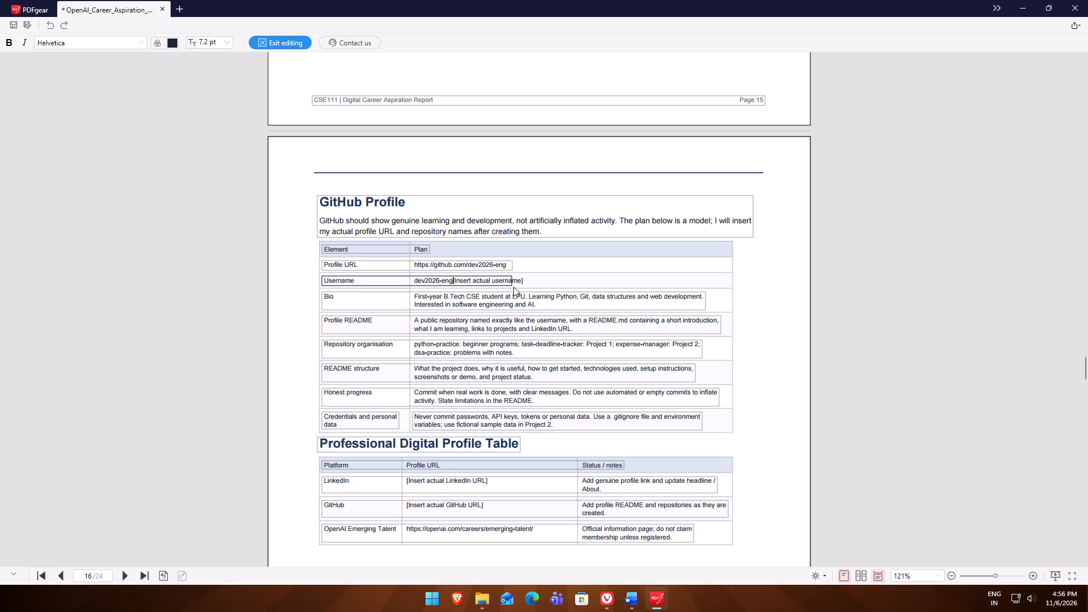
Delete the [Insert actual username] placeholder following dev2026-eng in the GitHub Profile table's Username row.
key(Right)
key(Right)
key(Right)
key(Right)
key(Right)
key(Right)
key(Right)
key(Right)
key(Right)
key(Right)
key(Right)
key(Right)
key(Right)
key(Right)
key(Right)
key(Right)
key(Right)
key(Right)
key(Right)
key(Right)
key(Right)
key(BackSpace)
key(BackSpace)
key(BackSpace)
key(BackSpace)
key(BackSpace)
key(BackSpace)
key(BackSpace)
key(BackSpace)
key(BackSpace)
key(BackSpace)
key(BackSpace)
key(BackSpace)
key(BackSpace)
key(BackSpace)
key(BackSpace)
key(BackSpace)
key(BackSpace)
key(BackSpace)
key(BackSpace)
key(BackSpace)
key(BackSpace)
key(BackSpace)
key(BackSpace)
key(BackSpace)
Insert the previously copied short LinkedIn profile address from the clipboard history at the placeholder in the Professional Digital Profile Table's LinkedIn row.
scroll(371, 490, down, 3)
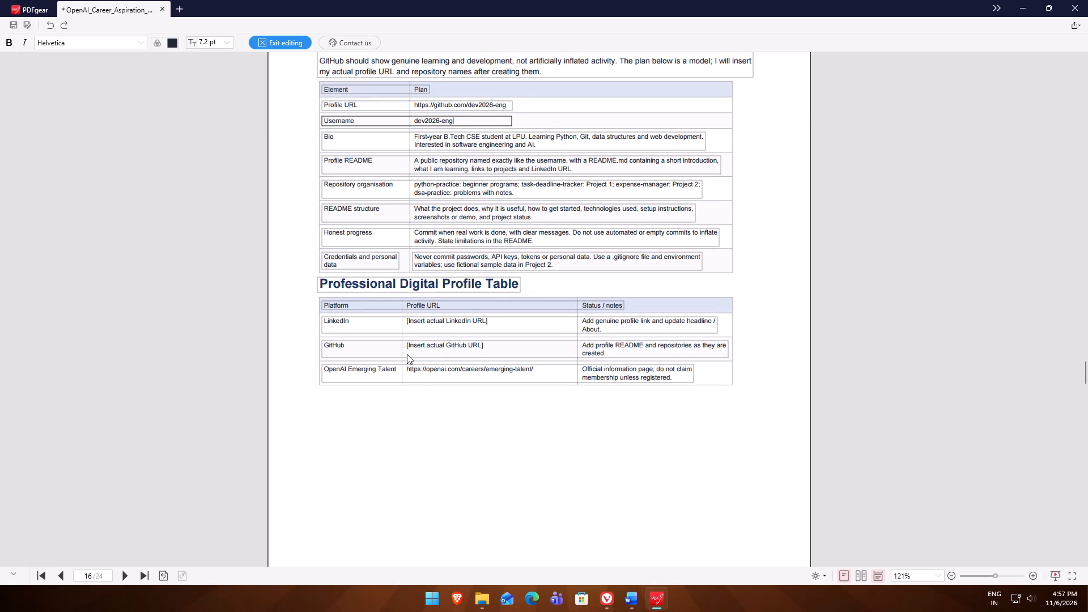
drag(405, 325, 486, 321)
key(super+v)
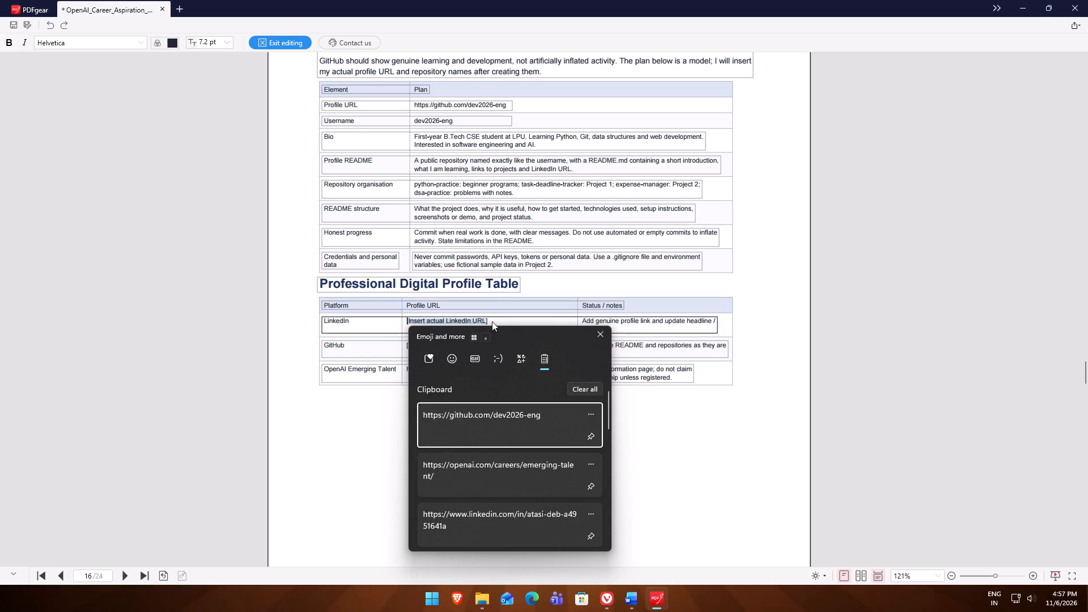
scroll(491, 388, down, 1)
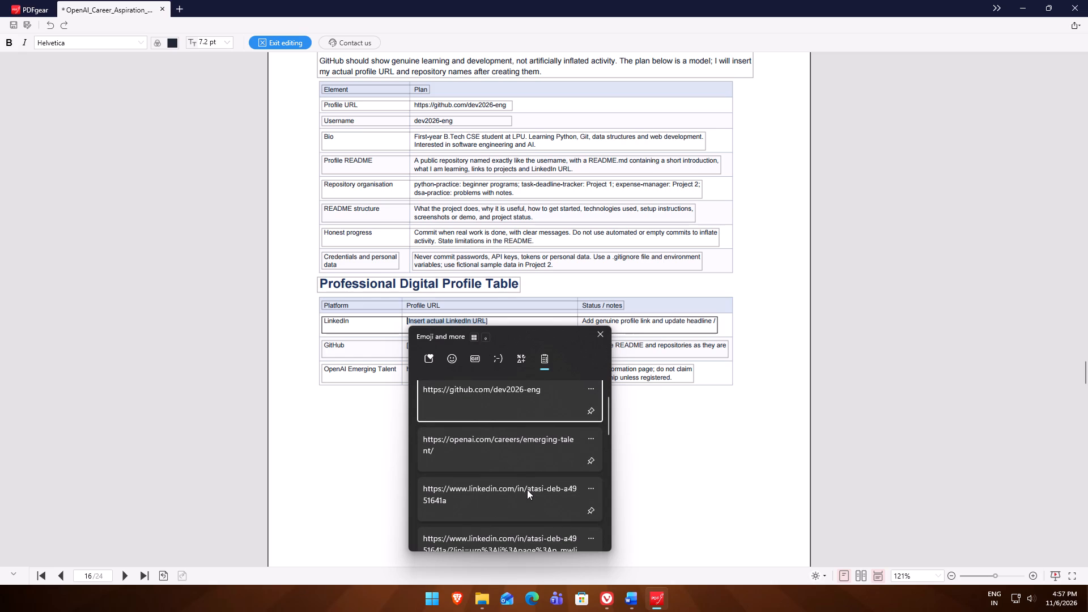
click(527, 490)
key(ctrl+v)
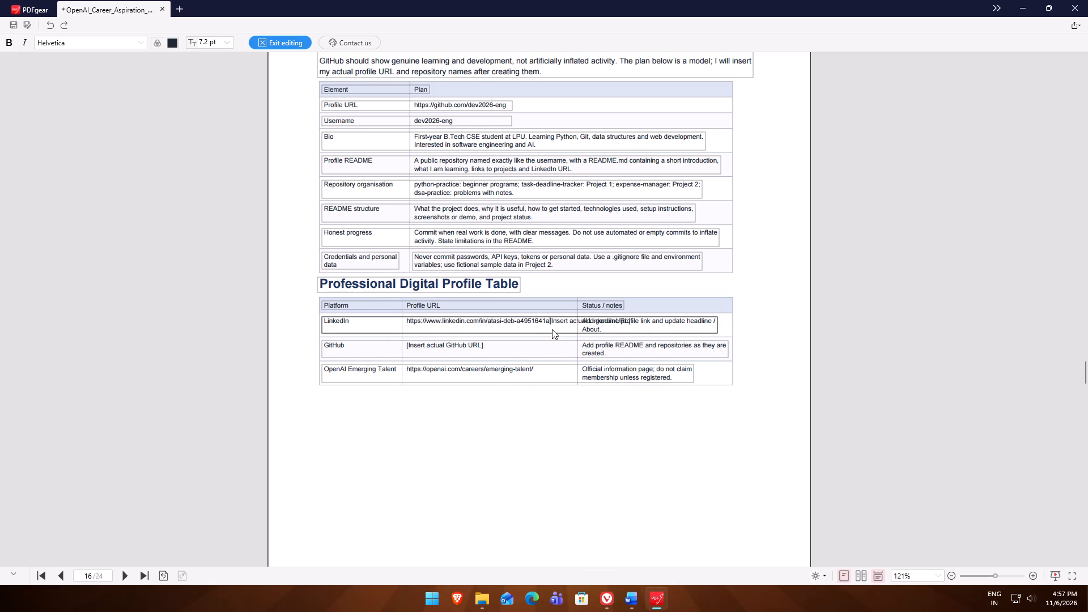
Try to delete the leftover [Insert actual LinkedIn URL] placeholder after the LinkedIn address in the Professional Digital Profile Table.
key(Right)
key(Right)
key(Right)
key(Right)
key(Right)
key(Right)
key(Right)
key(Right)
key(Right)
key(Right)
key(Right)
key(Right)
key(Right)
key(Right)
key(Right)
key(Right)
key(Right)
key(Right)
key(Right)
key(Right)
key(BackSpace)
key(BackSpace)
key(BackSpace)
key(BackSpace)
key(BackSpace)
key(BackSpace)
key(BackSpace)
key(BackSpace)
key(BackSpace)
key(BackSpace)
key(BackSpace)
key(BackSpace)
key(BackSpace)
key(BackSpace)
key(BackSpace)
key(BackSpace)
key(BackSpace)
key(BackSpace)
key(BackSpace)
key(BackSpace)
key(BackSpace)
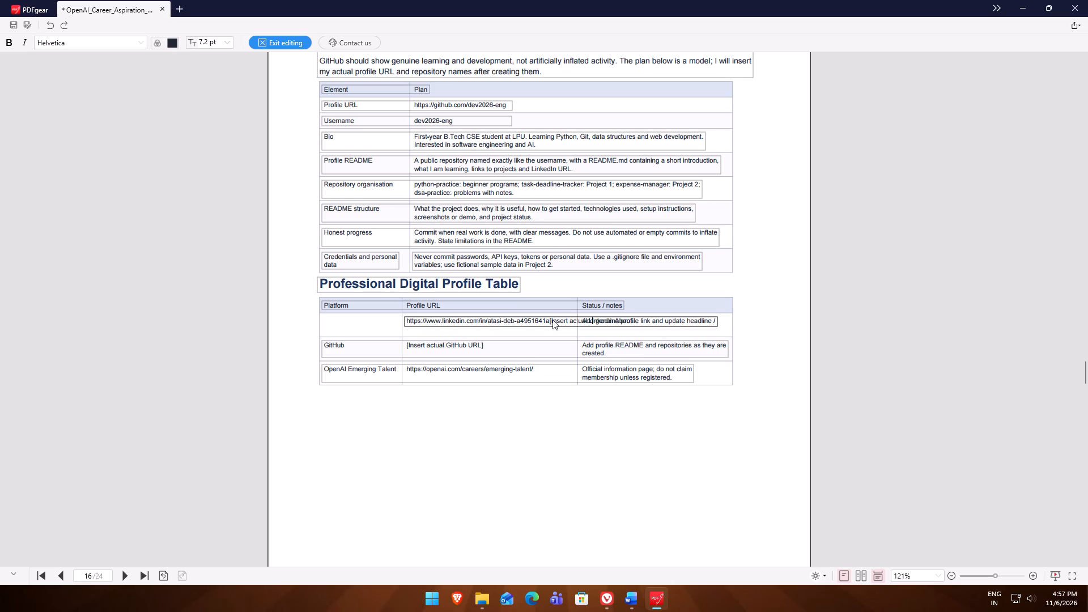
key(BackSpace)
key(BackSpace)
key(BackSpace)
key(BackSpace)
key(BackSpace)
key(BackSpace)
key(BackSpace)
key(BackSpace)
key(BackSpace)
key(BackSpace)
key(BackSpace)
Undo the deletions and the address insertion in the LinkedIn row until the original [Insert actual LinkedIn URL] placeholder is back.
key(ctrl+z)
key(ctrl+z)
key(ctrl+z)
key(ctrl+z)
key(ctrl+z)
key(ctrl+z)
key(ctrl+z)
key(ctrl+z)
key(ctrl+z)
key(ctrl+z)
key(ctrl+z)
key(ctrl+z)
key(ctrl+z)
key(ctrl+z)
key(ctrl+z)
key(ctrl+z)
key(ctrl+z)
key(ctrl+z)
key(ctrl+z)
key(ctrl+z)
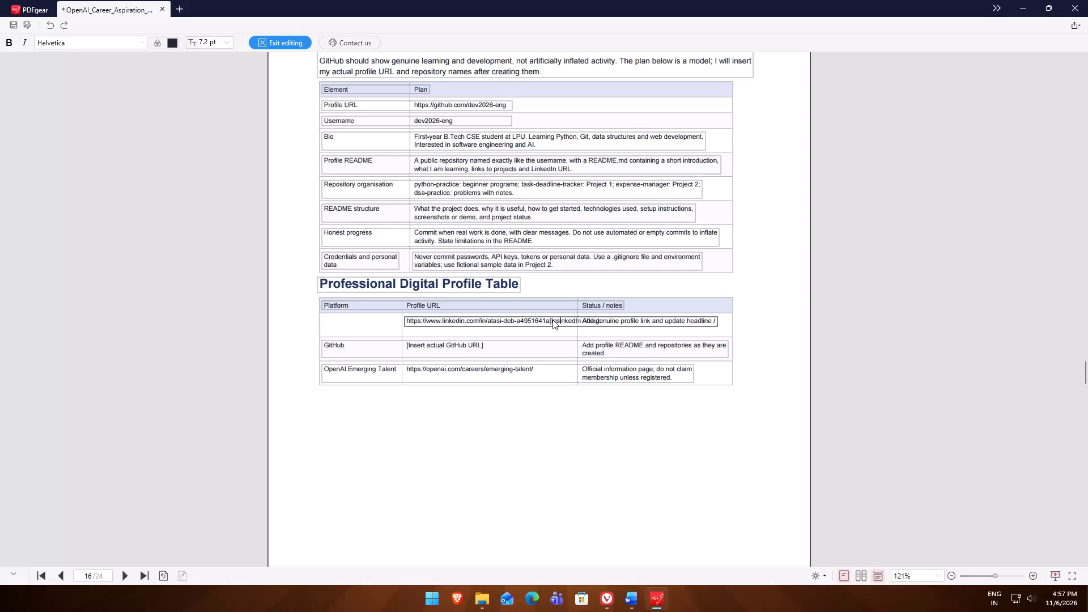
key(ctrl+z)
key(ctrl+z)
key(ctrl+z)
key(ctrl+z)
key(ctrl+z)
key(ctrl+z)
key(ctrl+z)
key(ctrl+z)
key(ctrl+z)
key(ctrl+z)
key(ctrl+z)
key(ctrl+z)
key(ctrl+z)
key(ctrl+z)
key(ctrl+z)
key(ctrl+z)
key(ctrl+z)
key(ctrl+z)
key(ctrl+z)
key(ctrl+z)
key(ctrl+z)
key(ctrl+z)
key(ctrl+z)
key(ctrl+z)
key(ctrl+z)
key(ctrl+z)
key(ctrl+z)
key(ctrl+z)
key(ctrl+z)
key(ctrl+z)
key(ctrl+z)
key(ctrl+z)
key(ctrl+z)
key(ctrl+z)
key(ctrl+z)
key(ctrl+z)
key(ctrl+z)
key(ctrl+z)
key(ctrl+z)
key(ctrl+z)
key(ctrl+z)
key(ctrl+z)
key(ctrl+z)
key(ctrl+z)
key(ctrl+z)
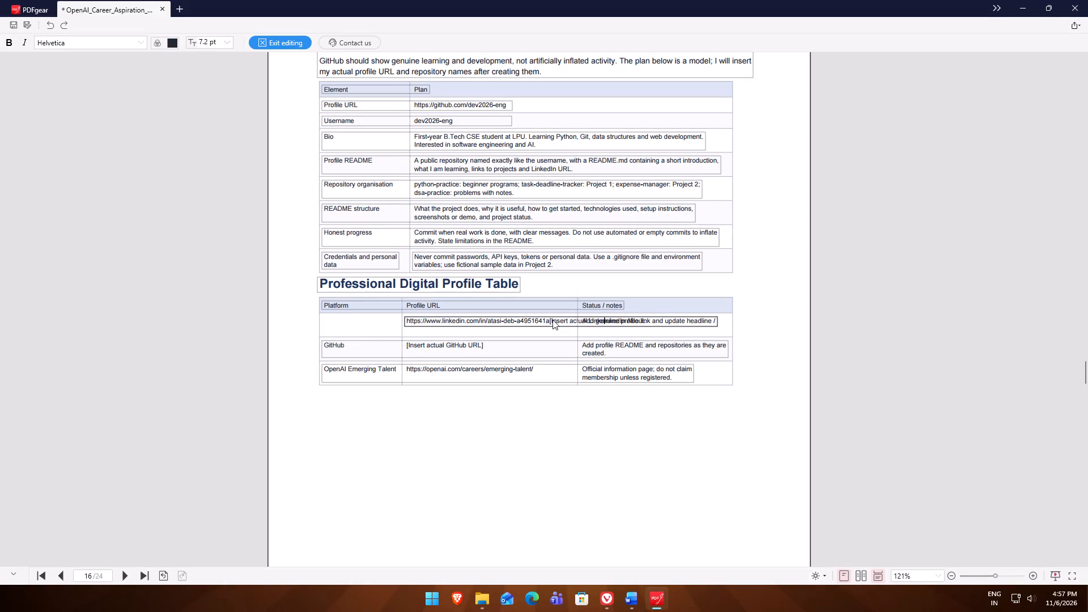
key(ctrl+z)
key(ctrl+z)
key(ctrl+z)
key(ctrl+z)
key(ctrl+z)
key(ctrl+z)
key(ctrl+z)
key(ctrl+z)
key(ctrl+z)
key(ctrl+z)
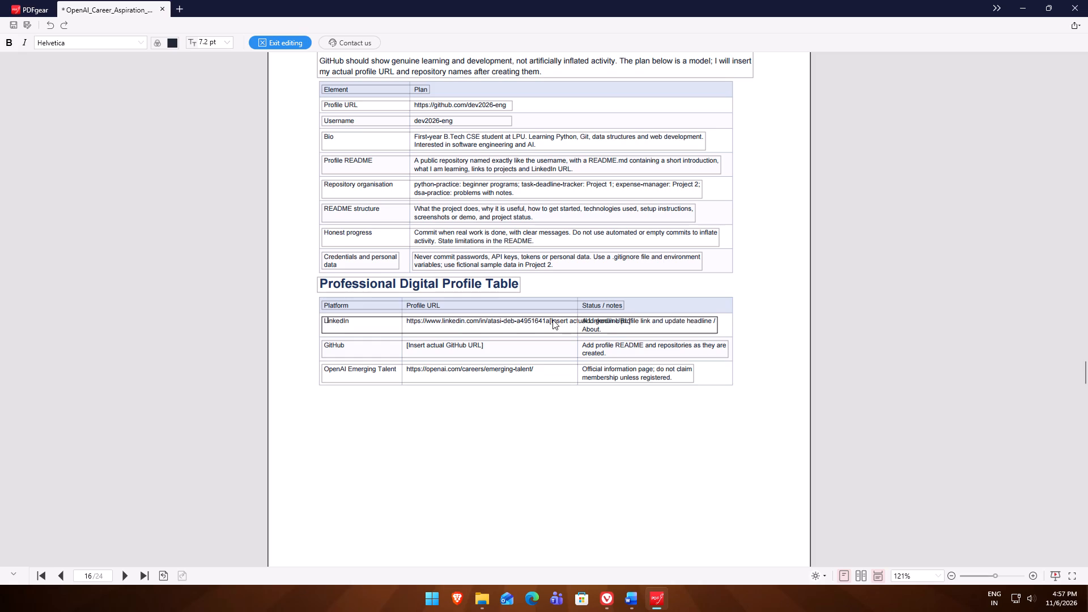
key(ctrl+z)
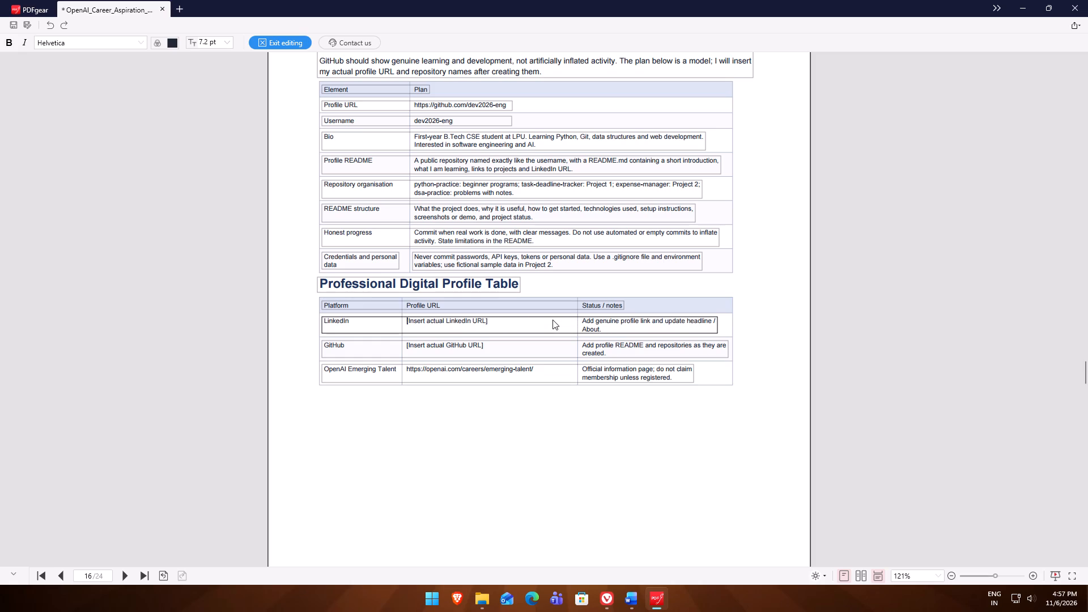
Delete the [Insert actual LinkedIn URL] placeholder in the Professional Digital Profile Table, keeping only its opening bracket.
key(Right)
key(Right)
key(Right)
key(Right)
key(Right)
key(Right)
key(Right)
key(Right)
key(Right)
key(Right)
key(Right)
key(Right)
key(Right)
key(Right)
key(Right)
key(Right)
key(Right)
key(Right)
key(Right)
key(Right)
key(Left)
key(Left)
key(BackSpace)
key(BackSpace)
key(BackSpace)
key(BackSpace)
key(BackSpace)
key(BackSpace)
key(BackSpace)
key(BackSpace)
key(BackSpace)
key(BackSpace)
key(BackSpace)
key(BackSpace)
key(BackSpace)
key(BackSpace)
key(BackSpace)
key(BackSpace)
key(BackSpace)
key(BackSpace)
key(BackSpace)
key(BackSpace)
key(BackSpace)
key(BackSpace)
key(BackSpace)
key(BackSpace)
key(BackSpace)
key(BackSpace)
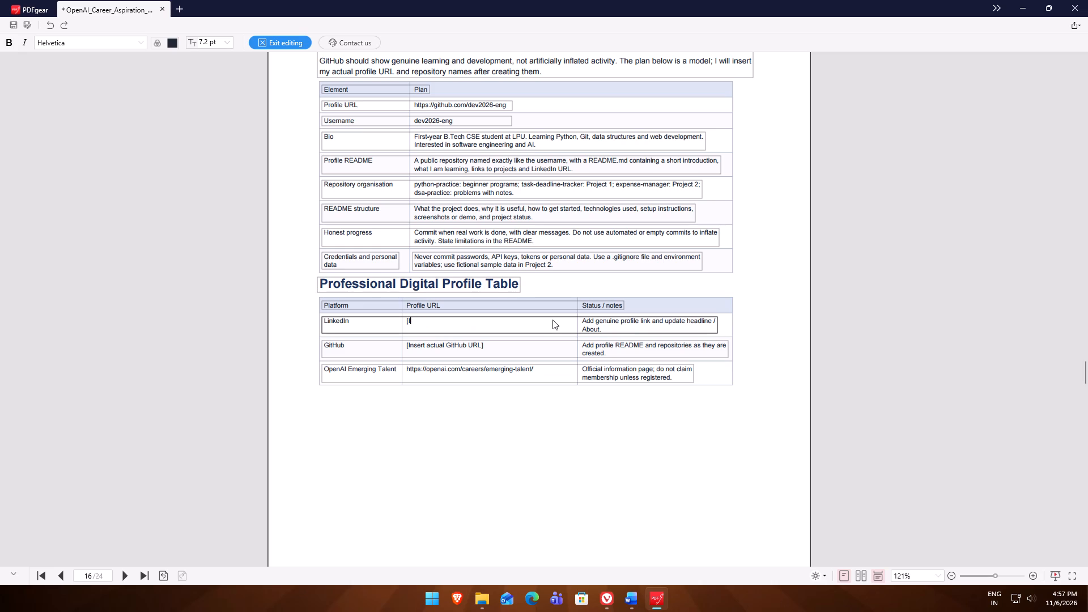
key(BackSpace)
key(BackSpace)
key(Left)
key(Right)
key(ctrl+z)
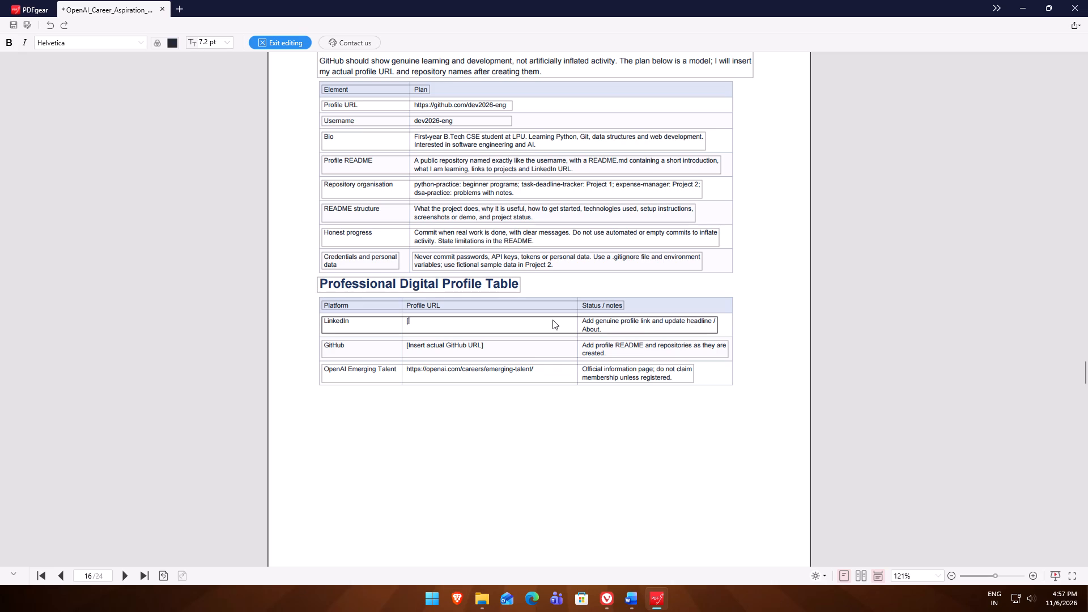
Paste the copied LinkedIn profile address after the remaining opening bracket in the LinkedIn row's Profile URL cell.
key(ctrl+v)
Delete the opening bracket in front of the LinkedIn profile address in the Professional Digital Profile Table.
key(Left)
key(Left)
key(Left)
key(Left)
key(Left)
key(Left)
key(Left)
key(Left)
key(Left)
key(Left)
key(Left)
key(Left)
key(Left)
key(Left)
key(Left)
key(Left)
key(Left)
key(Left)
key(Left)
key(Left)
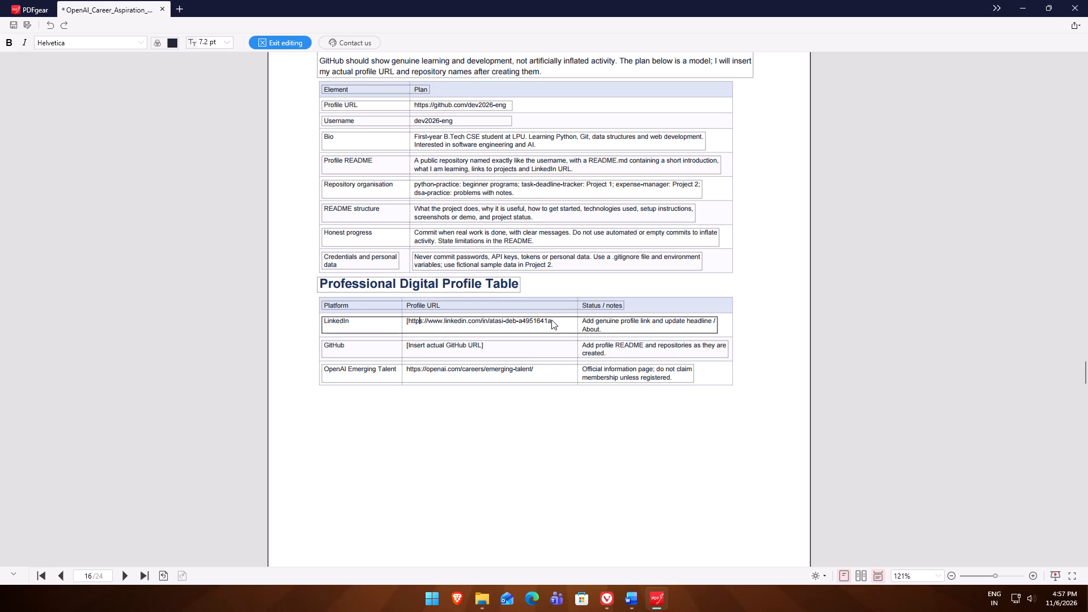
key(Left)
key(Left)
key(Left)
key(Left)
key(Left)
key(Right)
key(BackSpace)
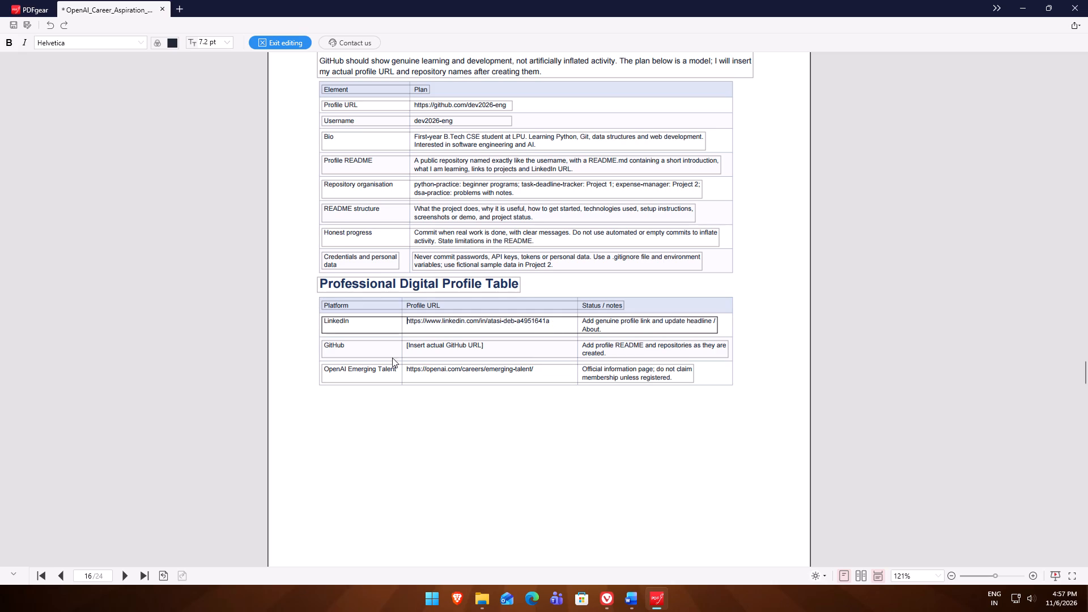
Delete the [Insert actual GitHub URL] placeholder in the Professional Digital Profile Table, keeping only its opening bracket.
click(409, 348)
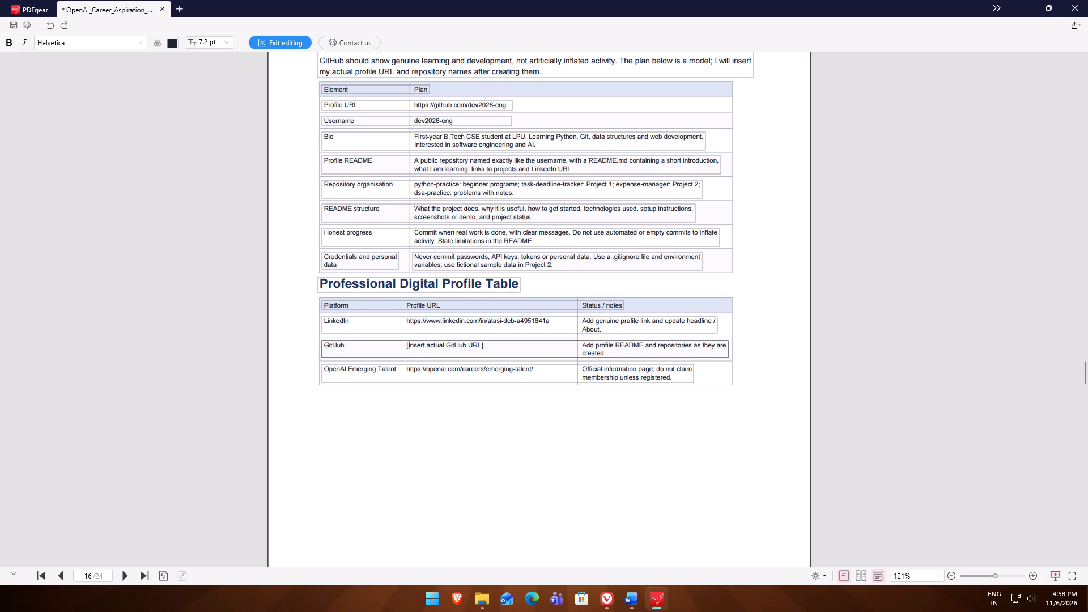
click(483, 346)
key(BackSpace)
key(BackSpace)
key(BackSpace)
key(BackSpace)
key(BackSpace)
key(BackSpace)
key(BackSpace)
key(BackSpace)
key(BackSpace)
key(BackSpace)
key(BackSpace)
key(BackSpace)
key(BackSpace)
key(BackSpace)
key(BackSpace)
key(BackSpace)
key(BackSpace)
key(BackSpace)
key(BackSpace)
key(BackSpace)
key(BackSpace)
key(BackSpace)
key(BackSpace)
key(BackSpace)
key(BackSpace)
key(BackSpace)
key(ctrl+z)
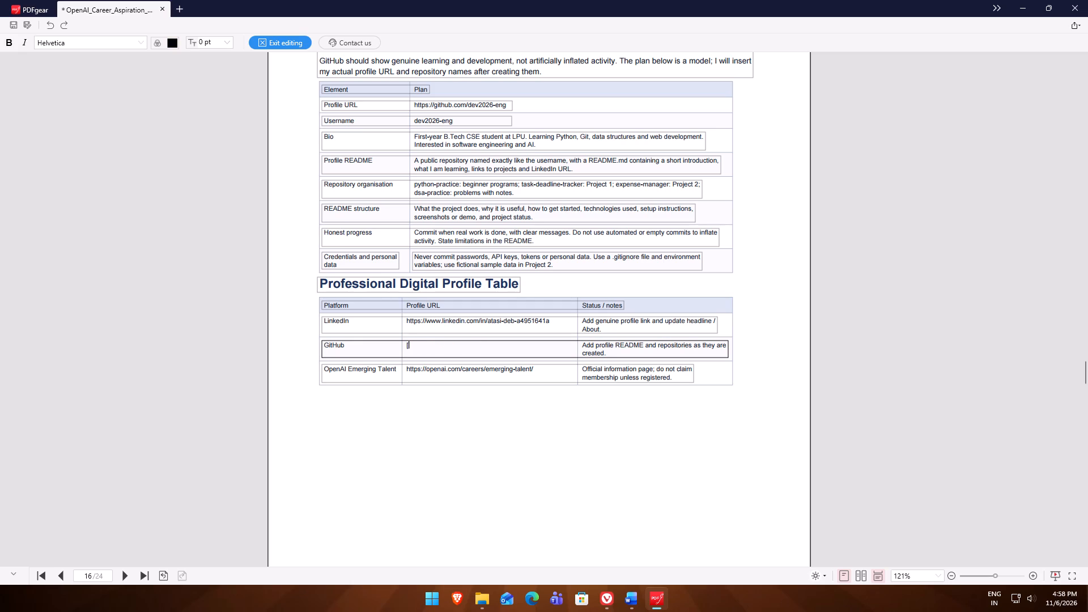
key(super+v)
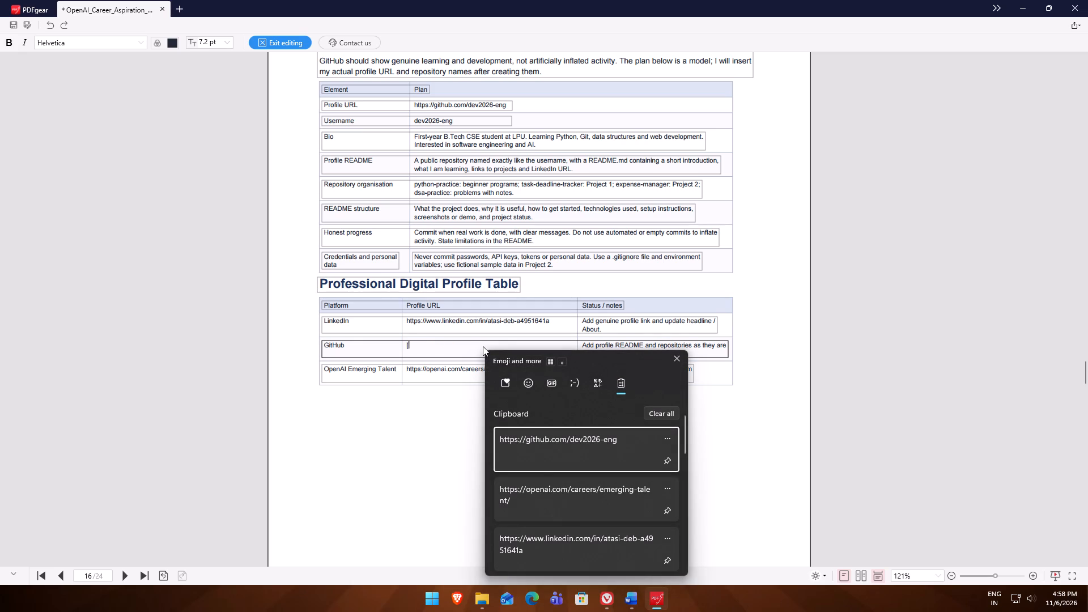
click(542, 447)
key(ctrl+v)
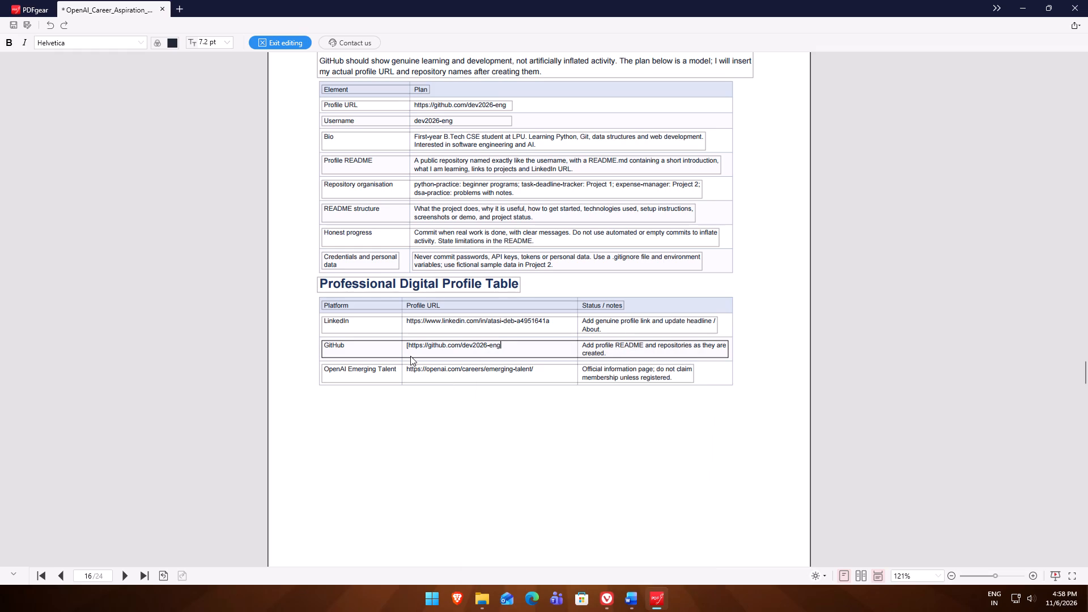
Delete the opening bracket in front of the GitHub address in the Professional Digital Profile Table and leave the text box.
key(Left)
key(Left)
key(Left)
key(Left)
key(Left)
key(Left)
key(Left)
key(Left)
key(Left)
key(Left)
key(Left)
key(Left)
key(Left)
key(Left)
key(Left)
key(Left)
key(Left)
key(Left)
key(Left)
key(Left)
key(Left)
key(Left)
key(Left)
key(Left)
key(Left)
key(BackSpace)
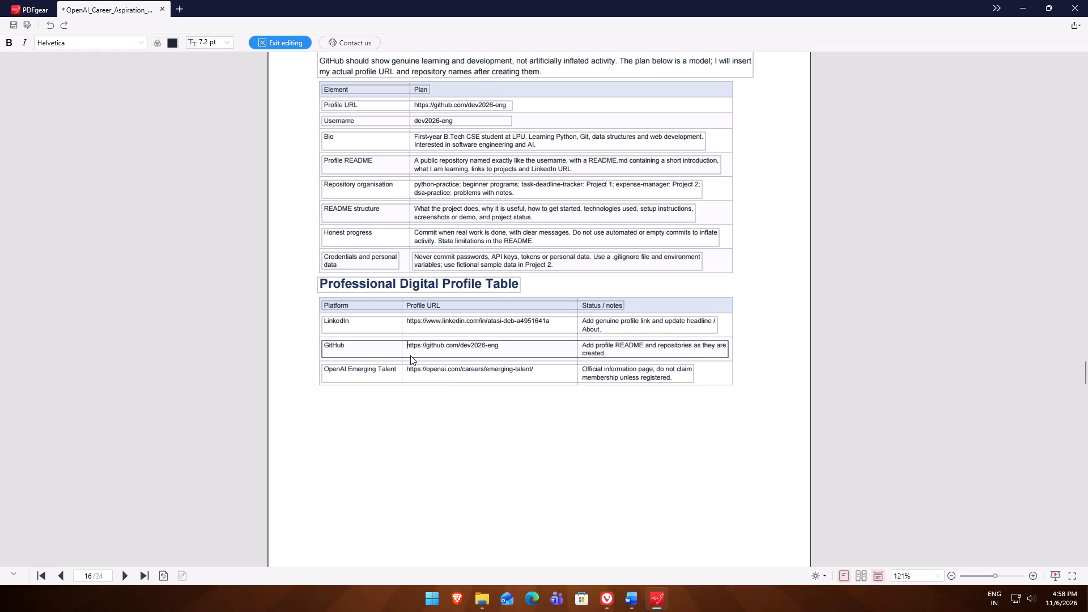
click(401, 419)
Review the report backwards from page 16 to the Company Career Community and Official Channels table on page 5, checking for remaining placeholders.
scroll(420, 434, up, 3)
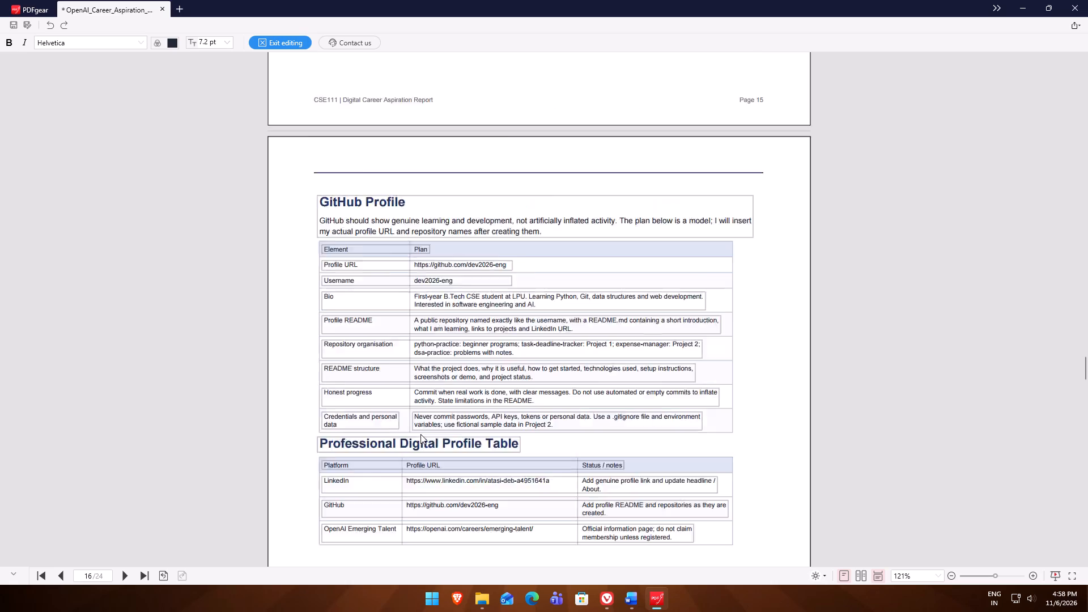
scroll(420, 434, up, 1)
scroll(420, 434, down, 1)
scroll(420, 434, up, 11)
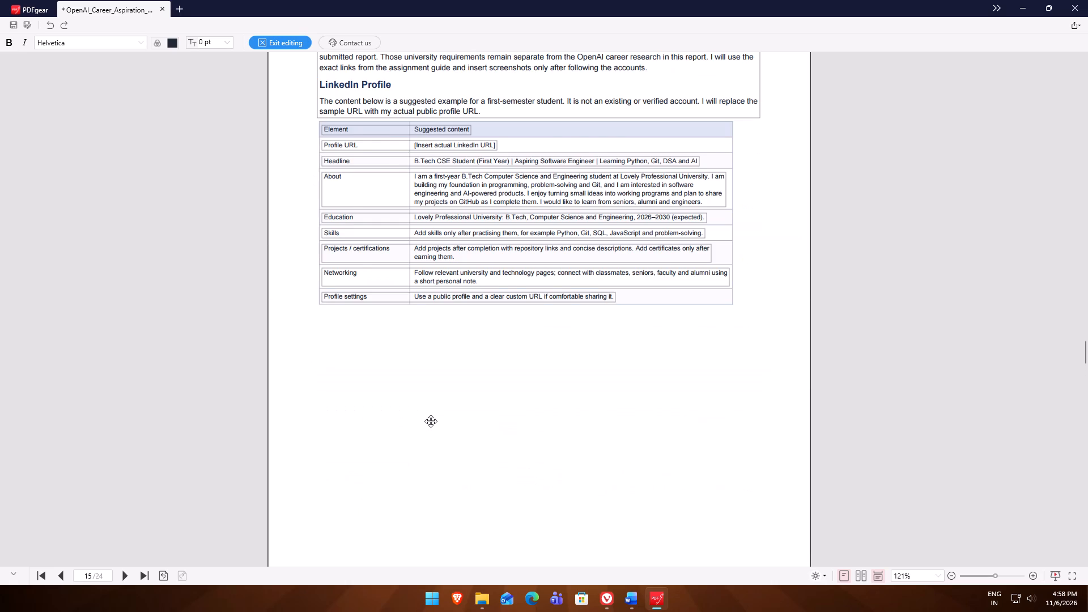
scroll(431, 421, up, 19)
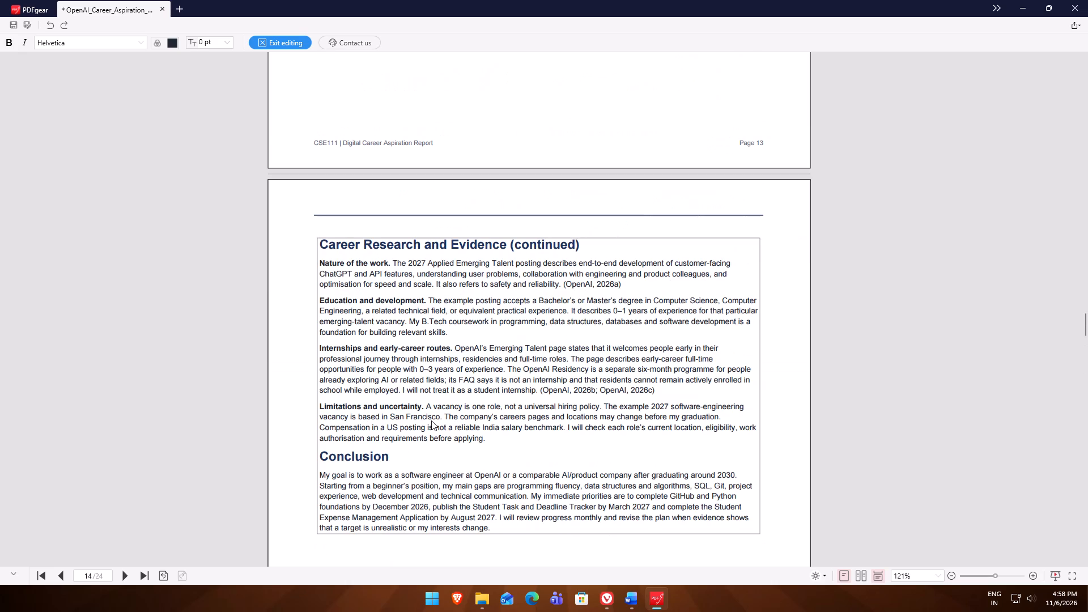
scroll(431, 420, up, 12)
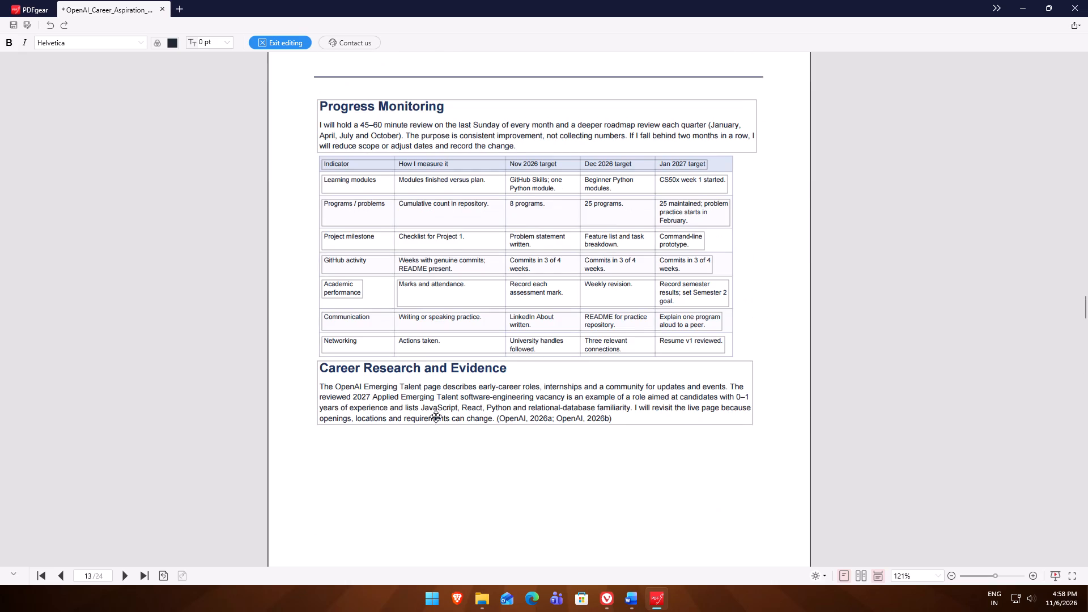
scroll(436, 416, up, 15)
scroll(436, 416, up, 12)
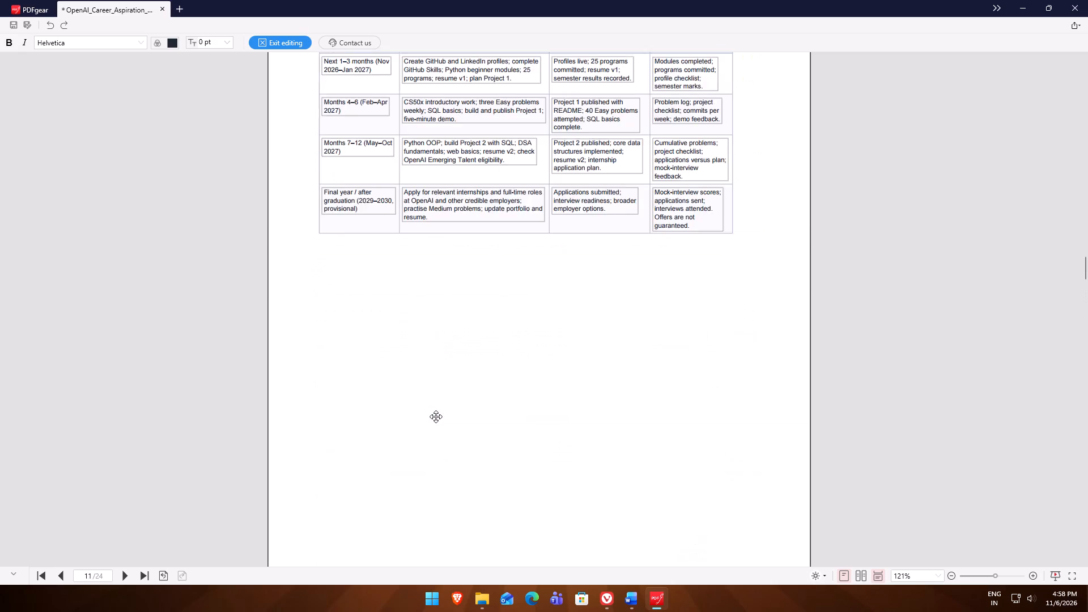
scroll(436, 416, up, 16)
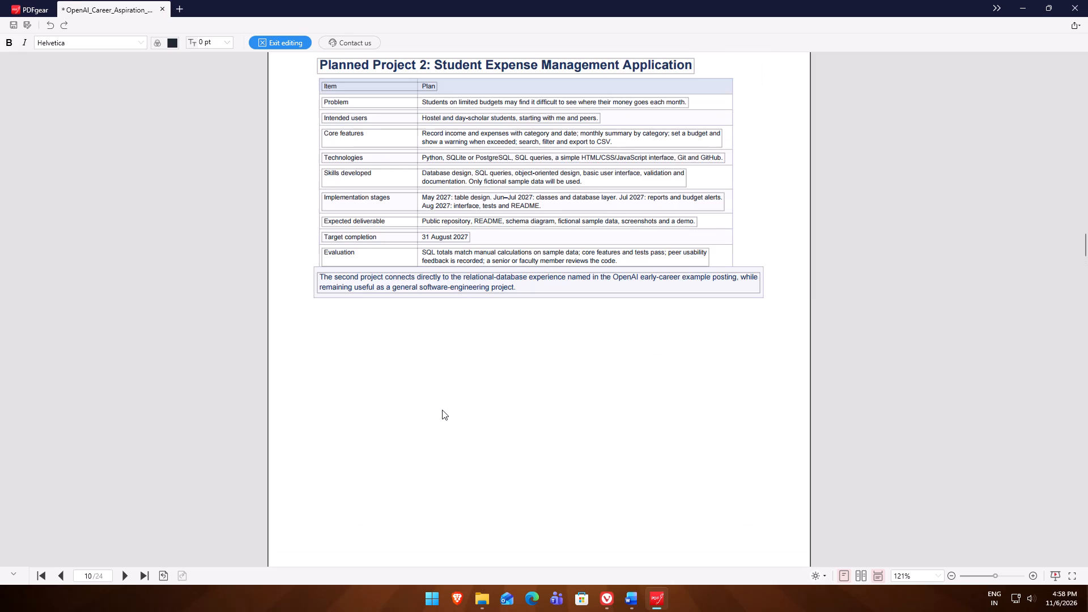
scroll(442, 410, up, 17)
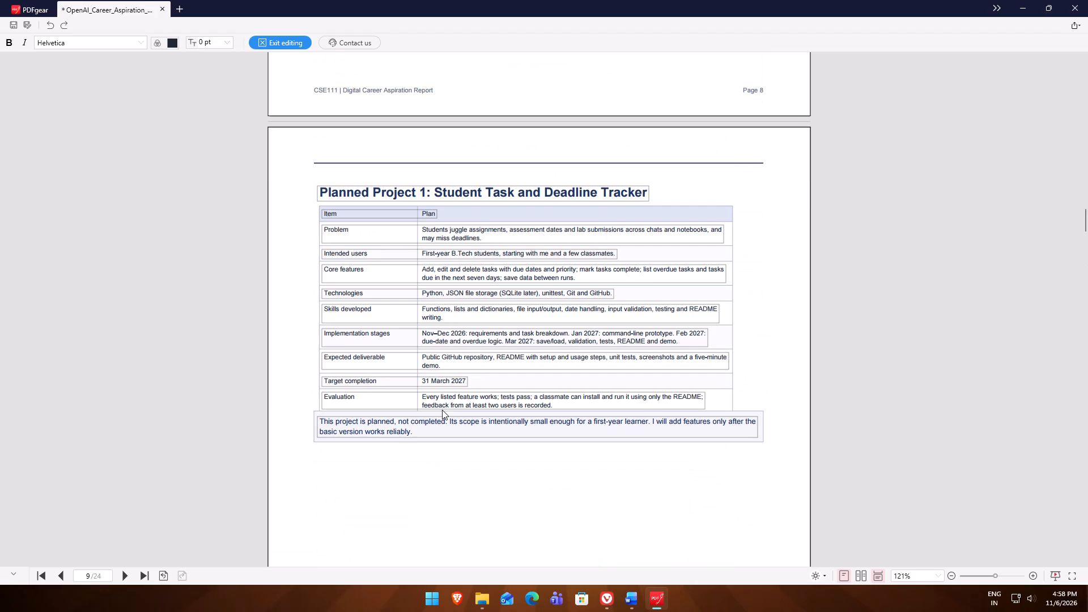
scroll(444, 406, up, 12)
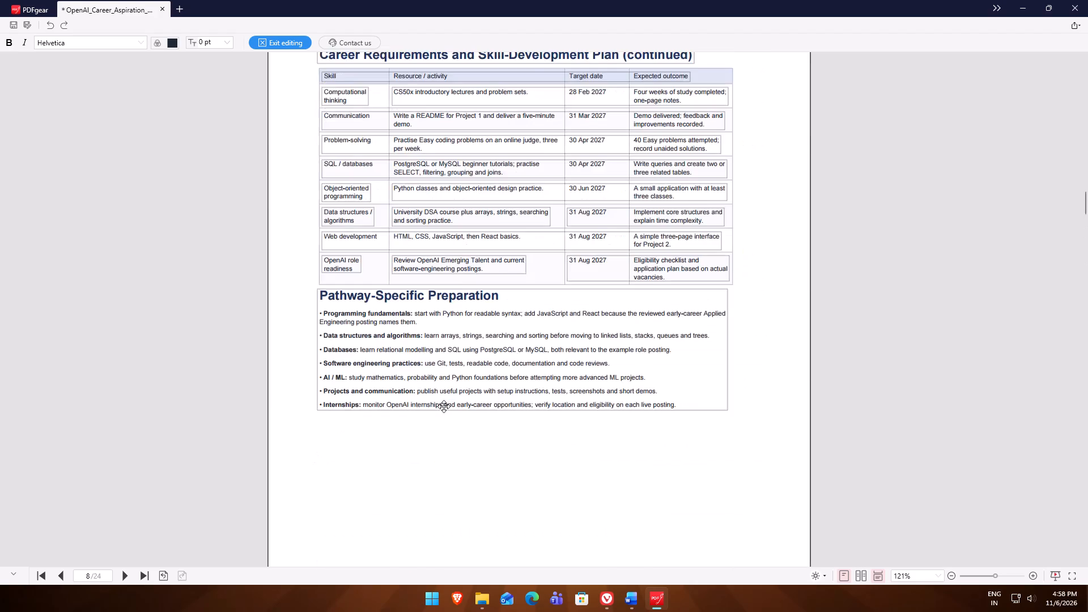
scroll(444, 406, up, 20)
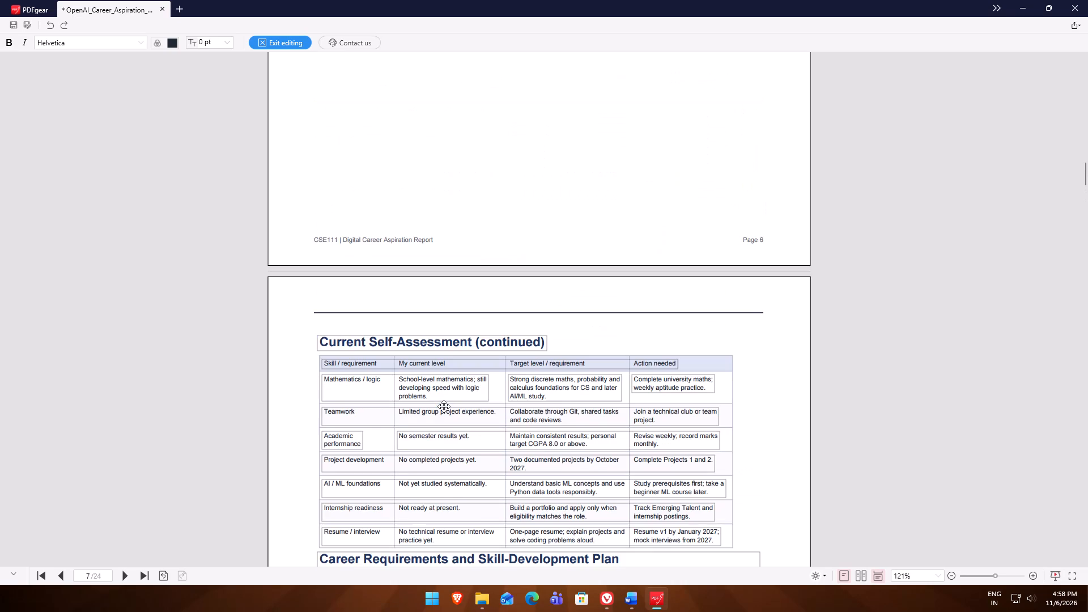
scroll(444, 406, up, 20)
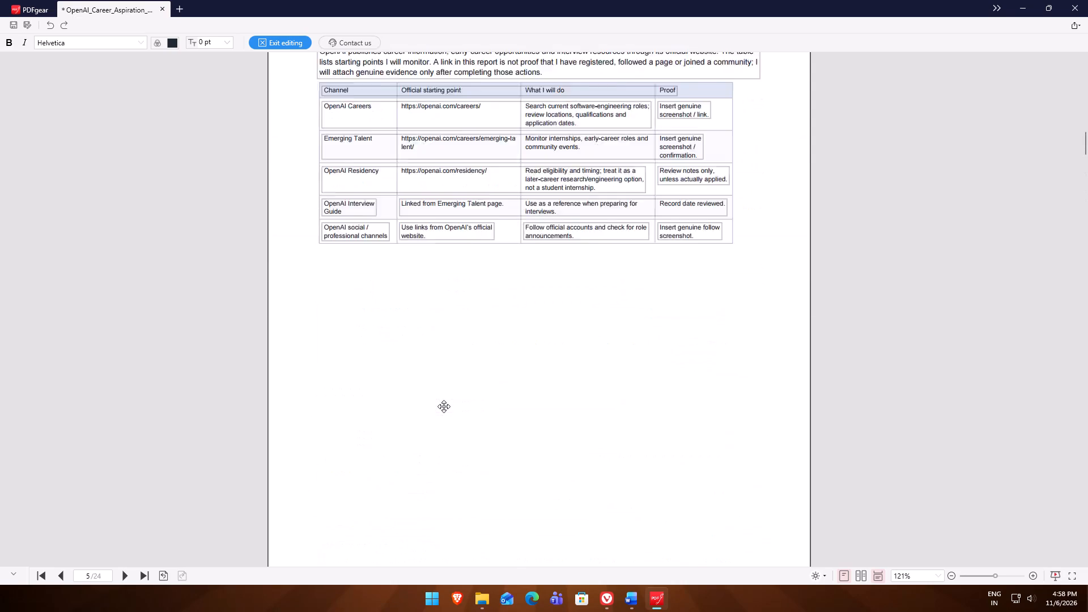
scroll(444, 406, up, 9)
scroll(444, 406, down, 2)
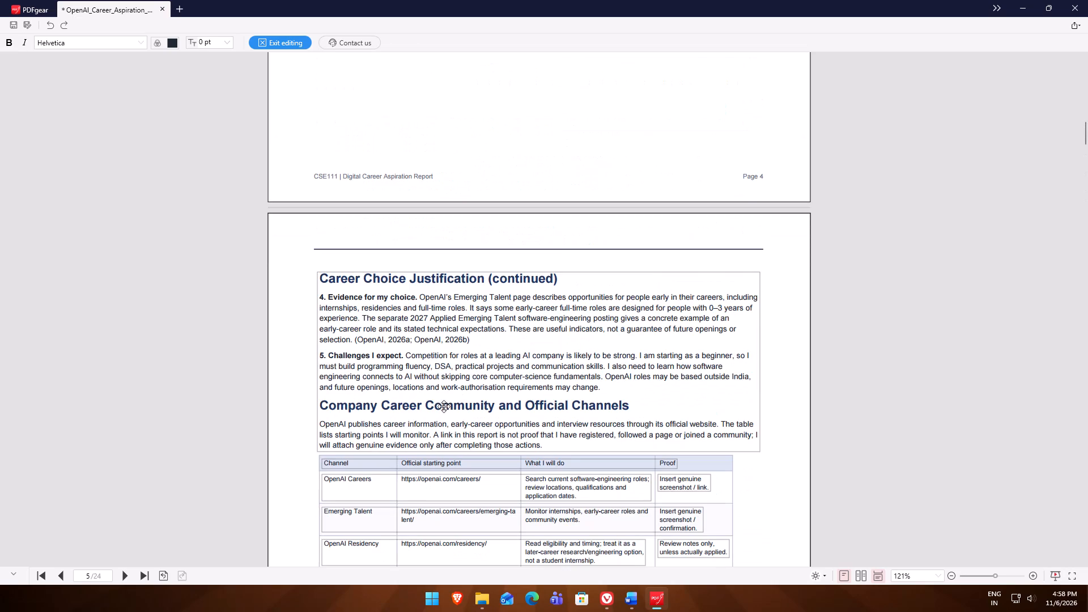
scroll(492, 396, up, 2)
scroll(475, 422, down, 3)
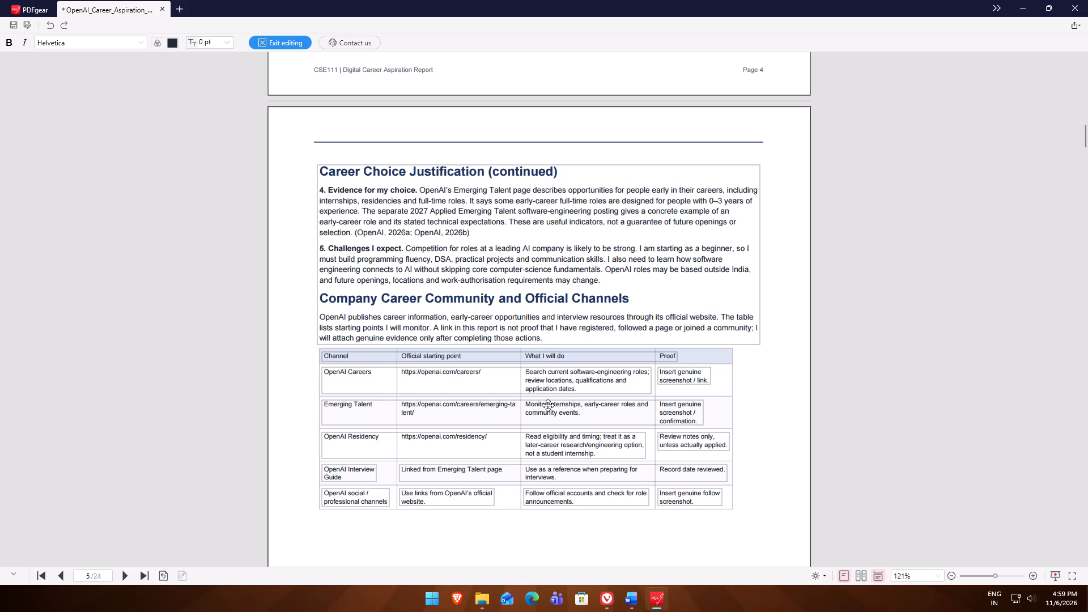
Compare the Proof column of the Word report's Company Career Community and Official Channels table with the same table in the PDF.
click(631, 597)
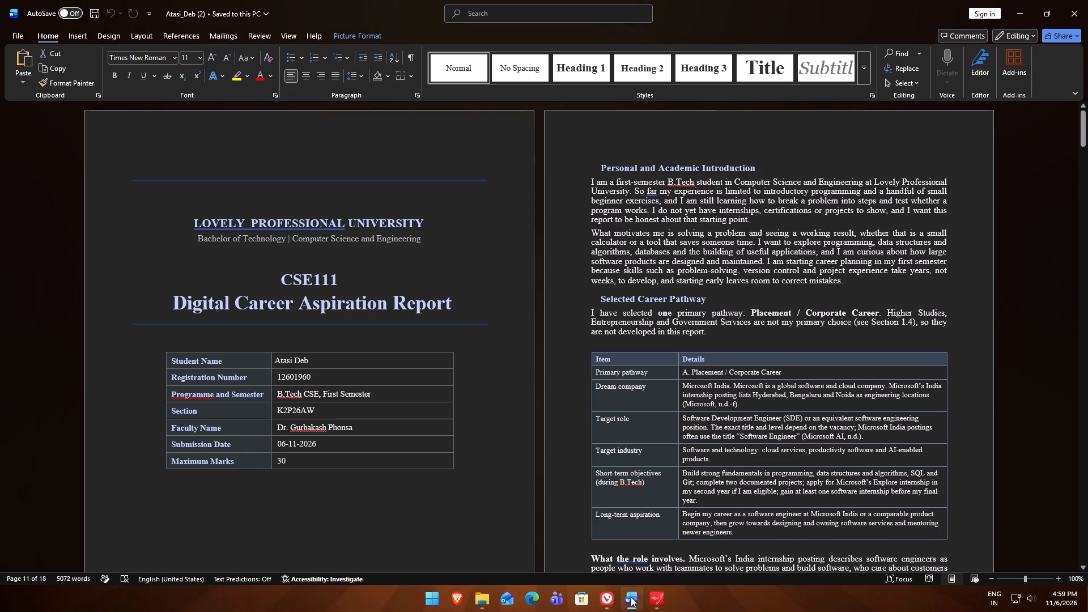
scroll(607, 528, down, 12)
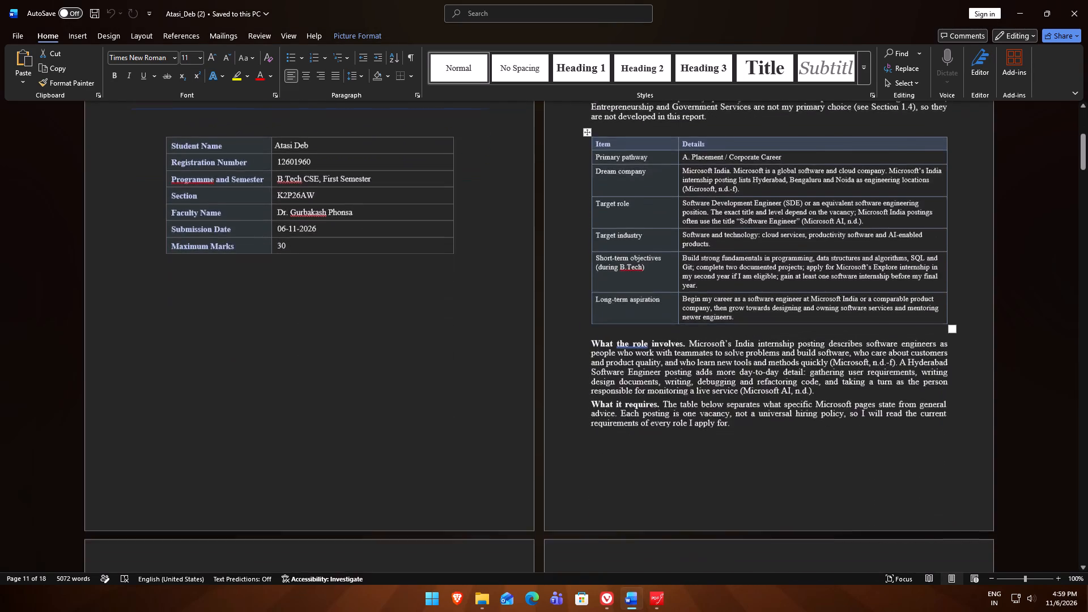
scroll(607, 528, down, 20)
scroll(607, 528, down, 1)
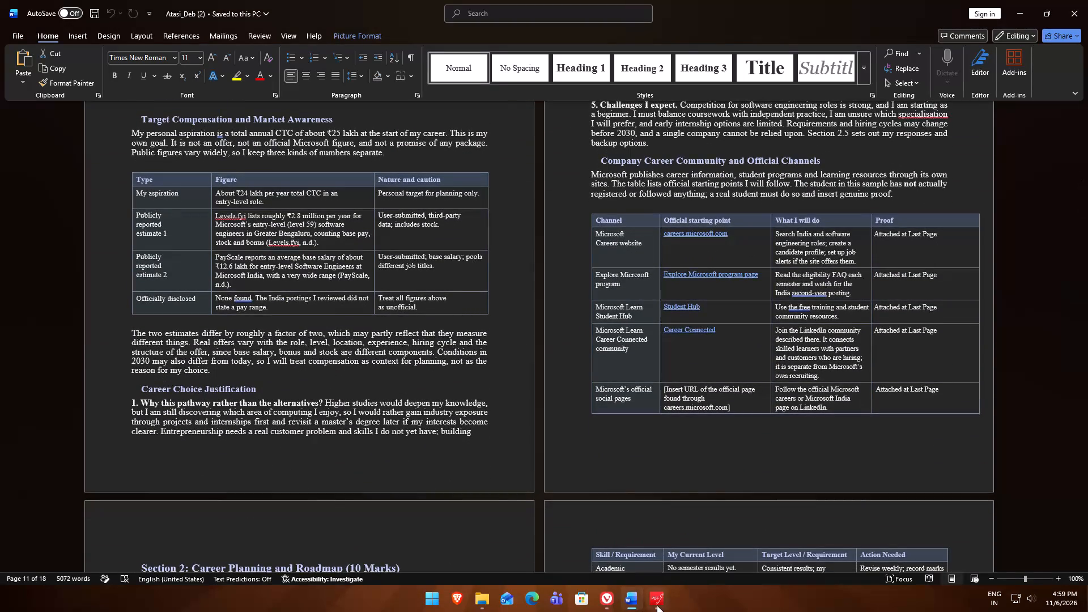
click(657, 605)
right_click(517, 131)
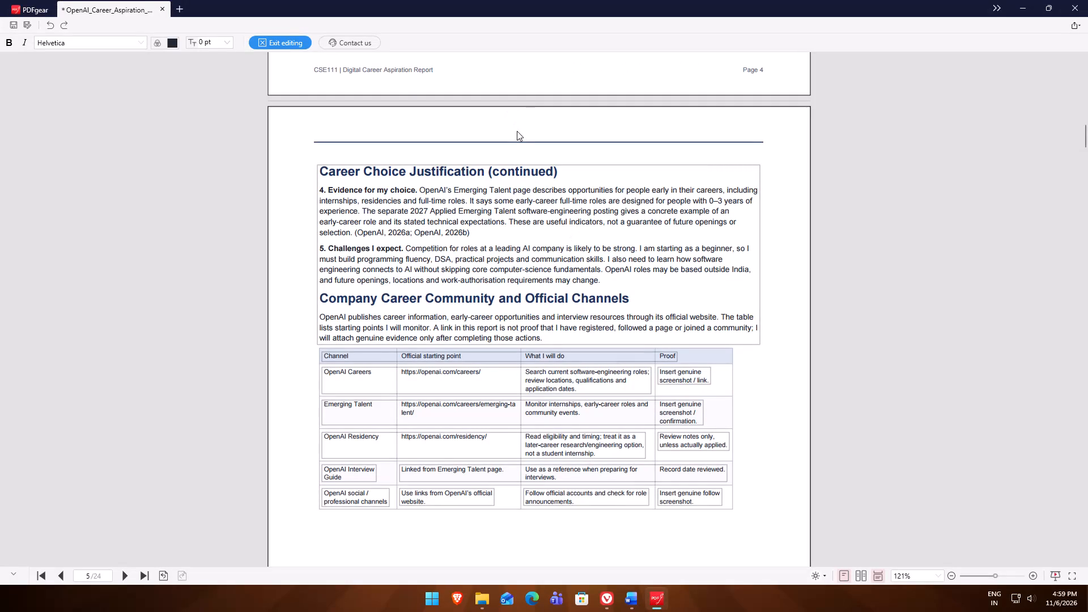
scroll(277, 349, up, 4)
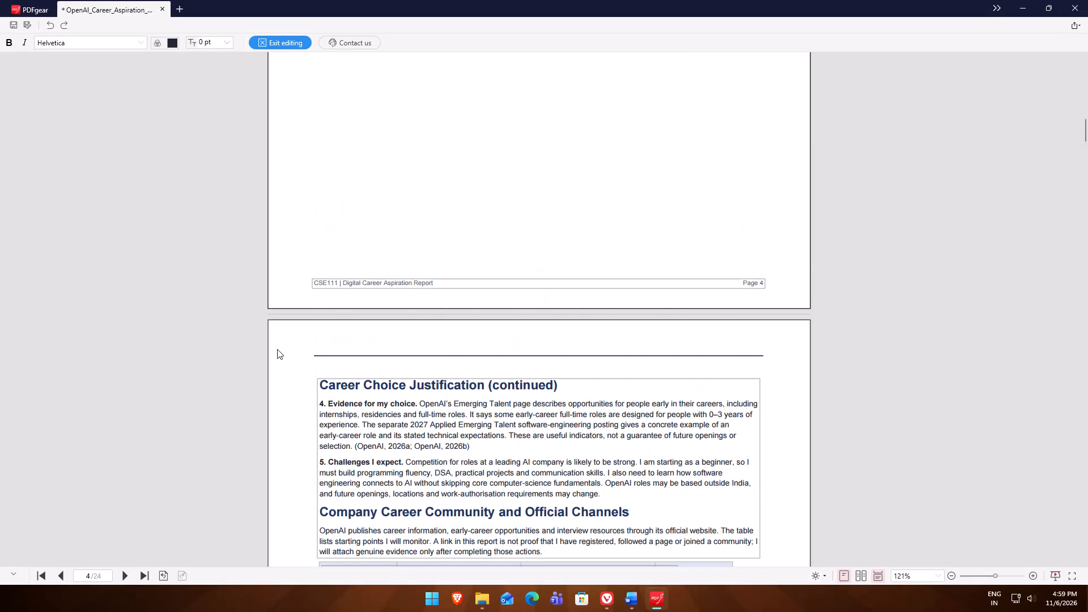
scroll(277, 349, down, 10)
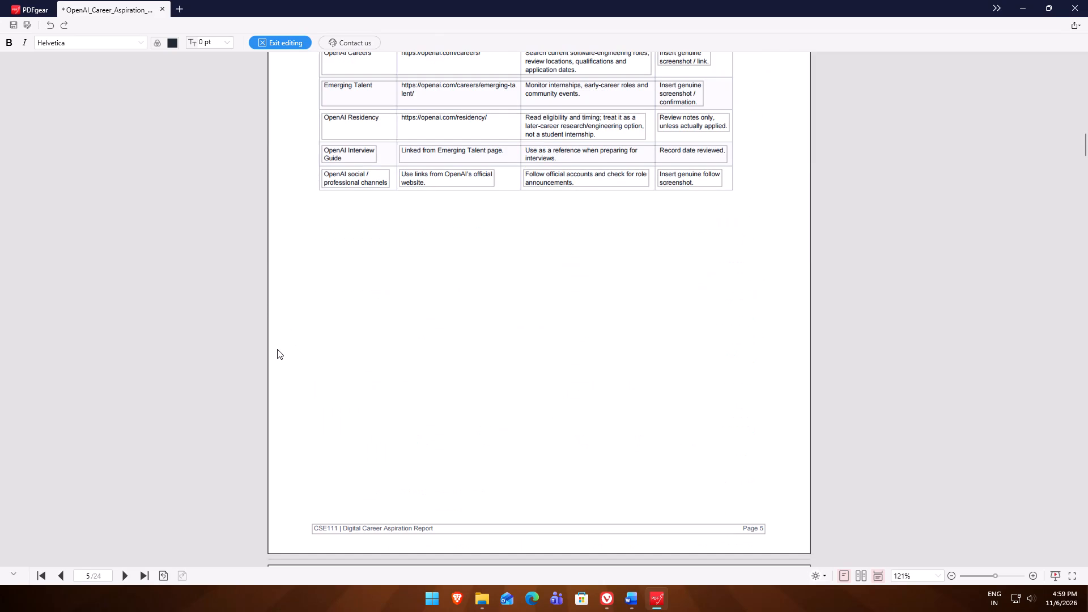
scroll(297, 362, up, 5)
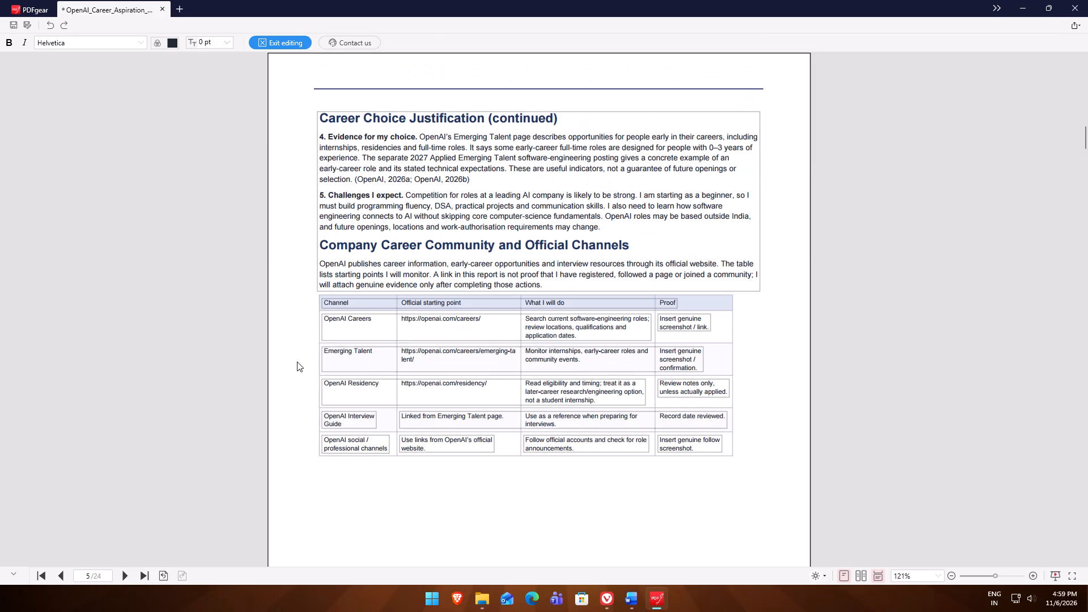
Select the opening words of the "Insert genuine screenshot / link." placeholder in the OpenAI Careers row's Proof cell on page 5.
click(665, 325)
drag(658, 320, 675, 330)
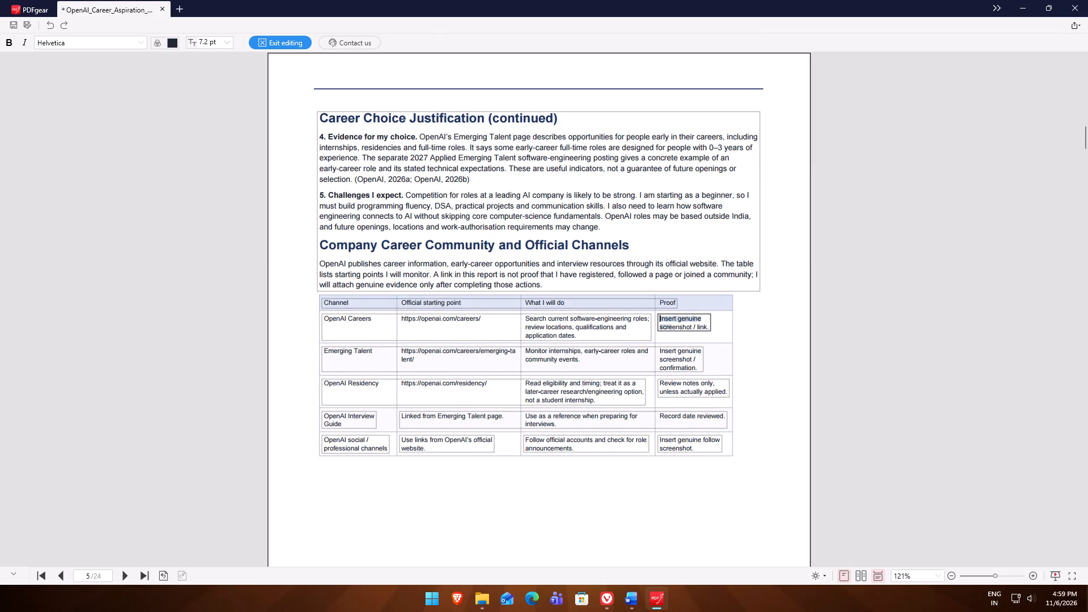
drag(675, 330, 694, 359)
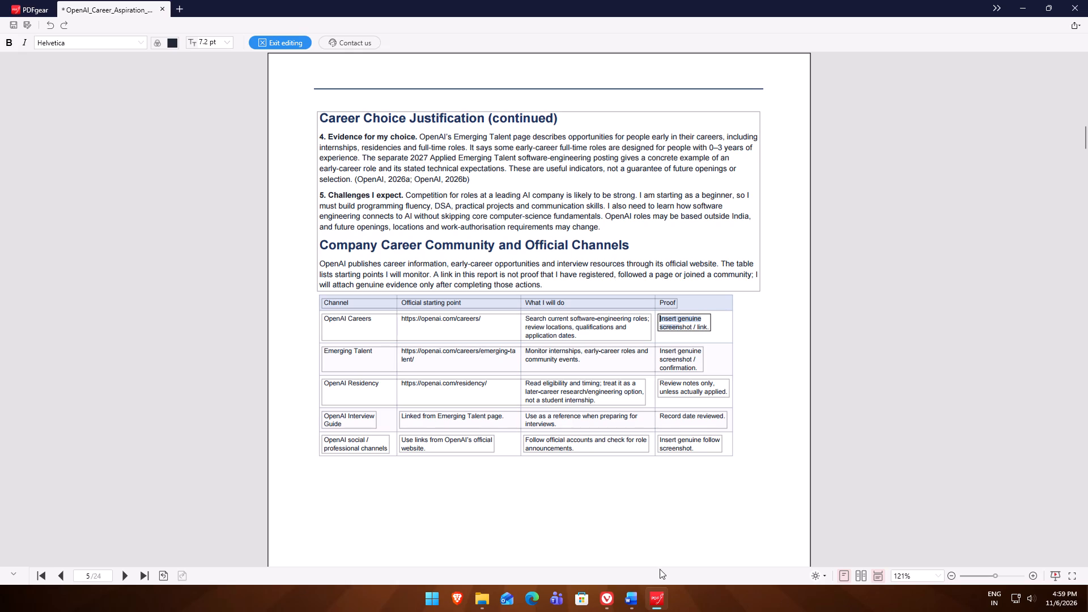
Switch to the Word report and look back from the Company Career Community table to the cover page, then return to the PDF.
click(634, 599)
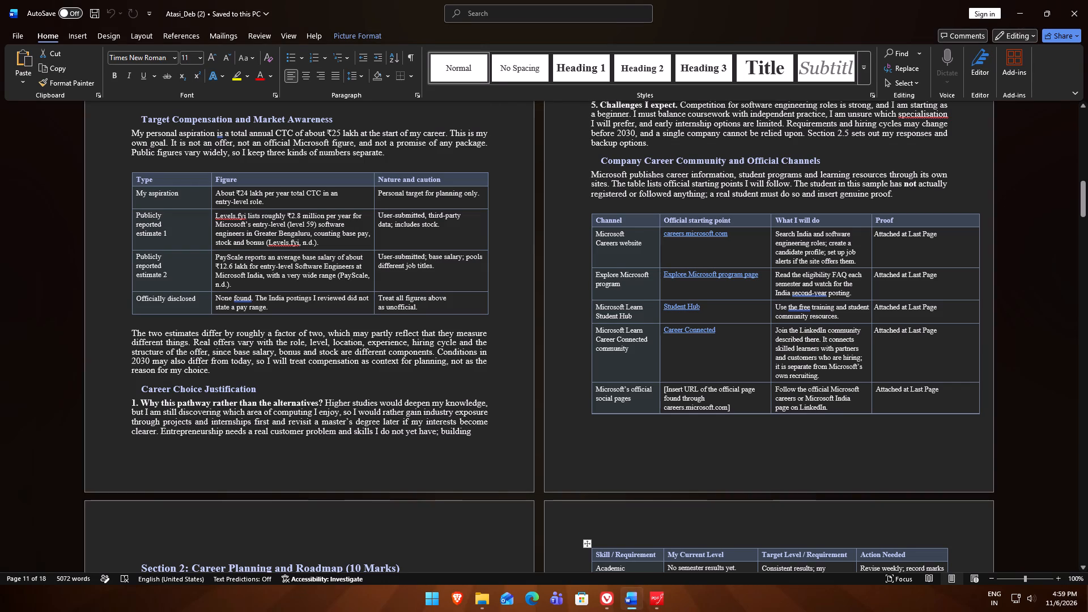
scroll(628, 522, up, 6)
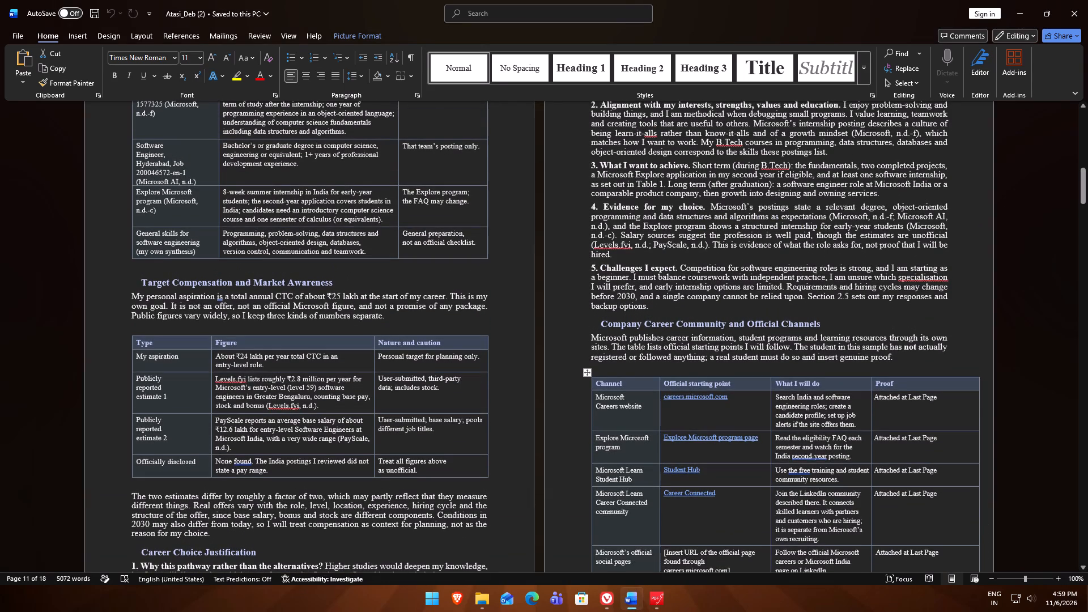
scroll(628, 522, up, 5)
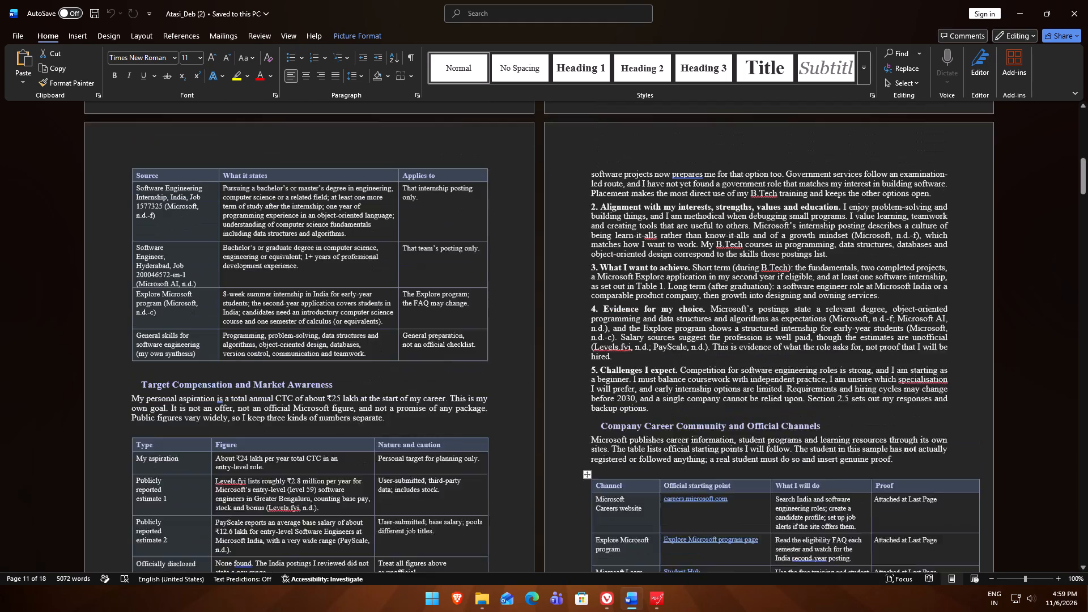
scroll(628, 522, up, 19)
scroll(628, 522, up, 6)
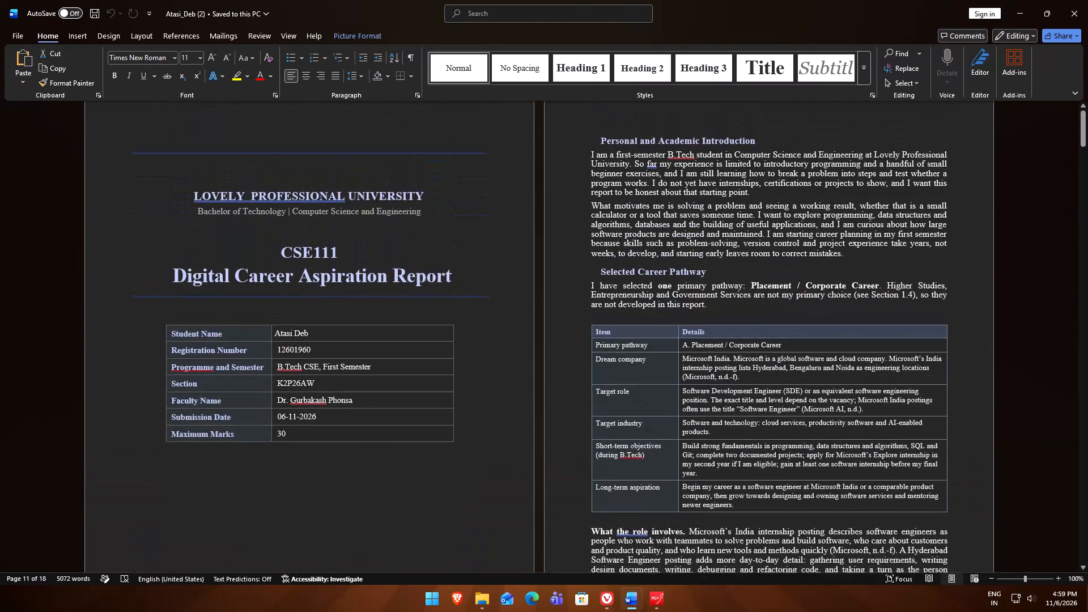
click(1013, 12)
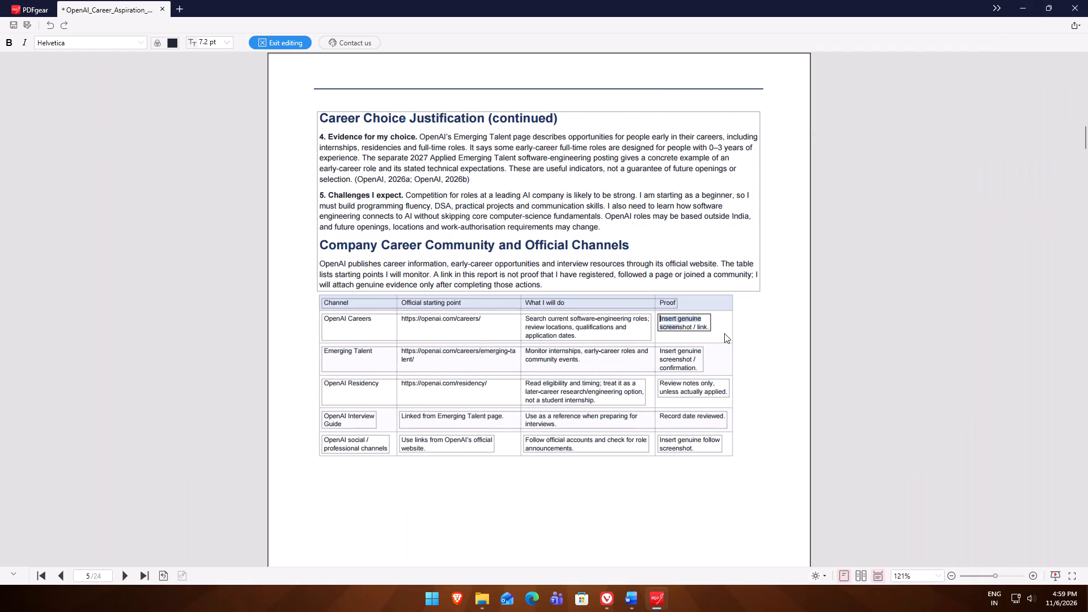
Replace the OpenAI Careers row's Proof placeholder with "Attached on last page.", putting "page." on a separate line.
drag(707, 323, 661, 317)
text(Att)
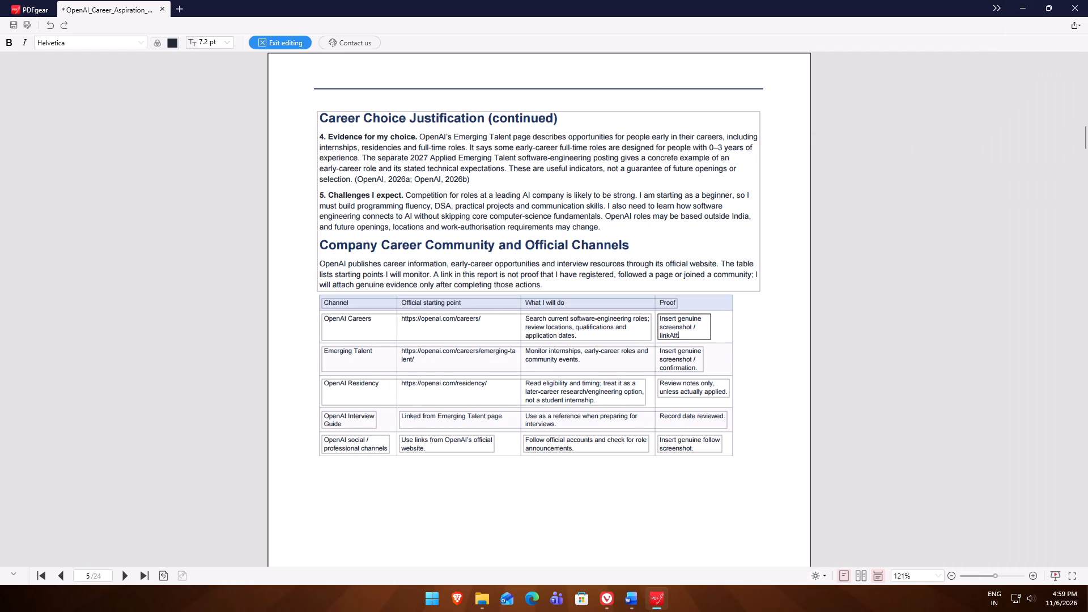
click(671, 333)
click(669, 333)
drag(669, 333, 659, 322)
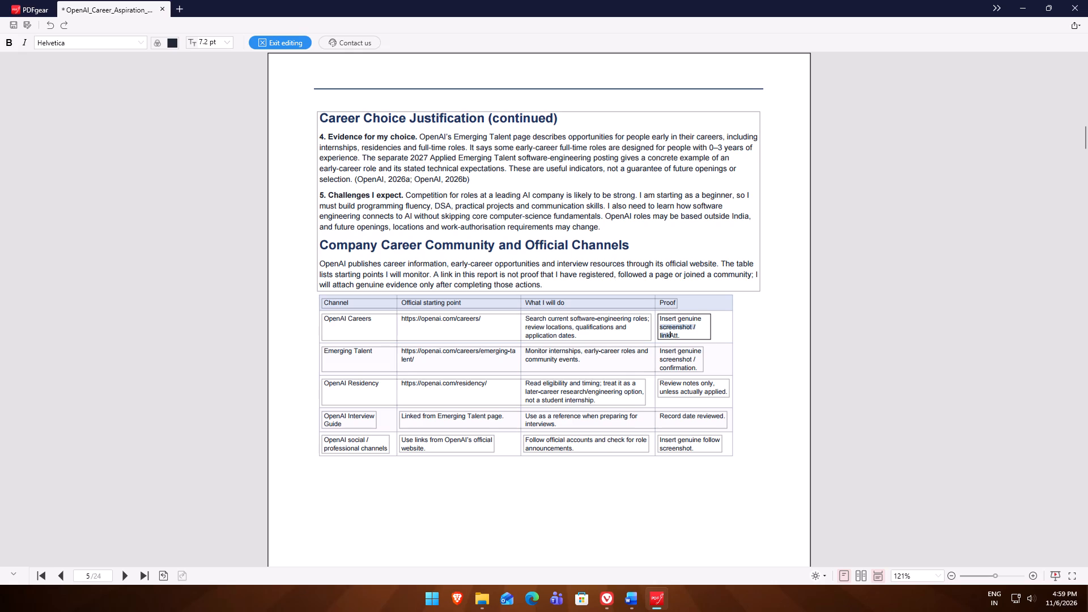
drag(659, 322, 660, 319)
key(BackSpace)
key(Right)
key(Right)
key(Right)
text(ached on last)
key(space)
key(Return)
text(page)
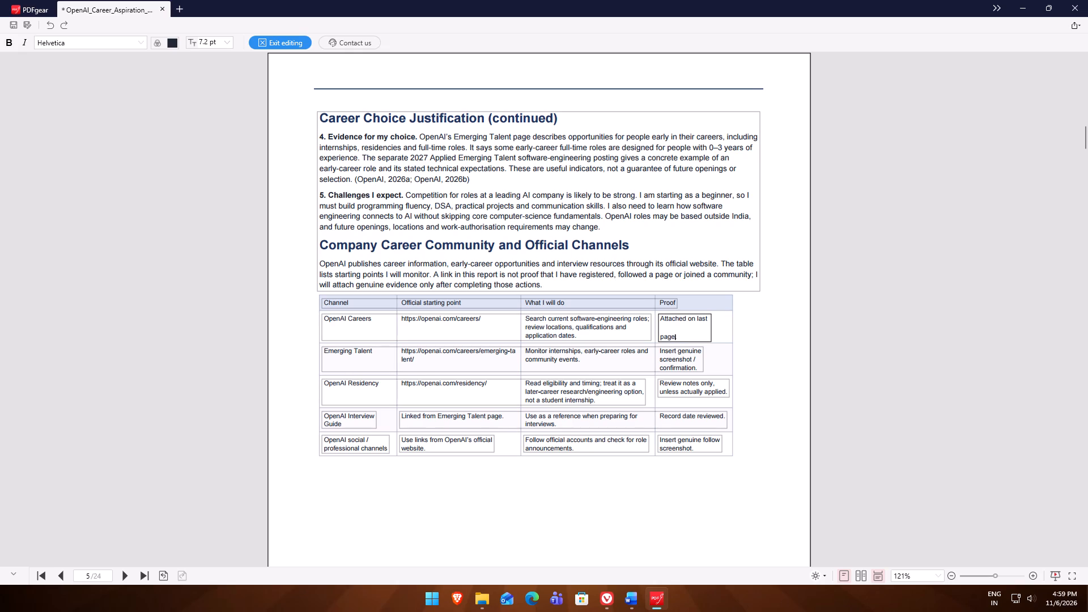
Copy the whole "Attached on last page." entry from the OpenAI Careers row's Proof cell.
click(668, 329)
click(679, 341)
drag(676, 337, 661, 317)
key(ctrl+c)
Delete the lower text lines of the Emerging Talent row, including "screenshot / confirmation" in the Proof cell, and undo the surplus deletions.
drag(695, 371, 668, 344)
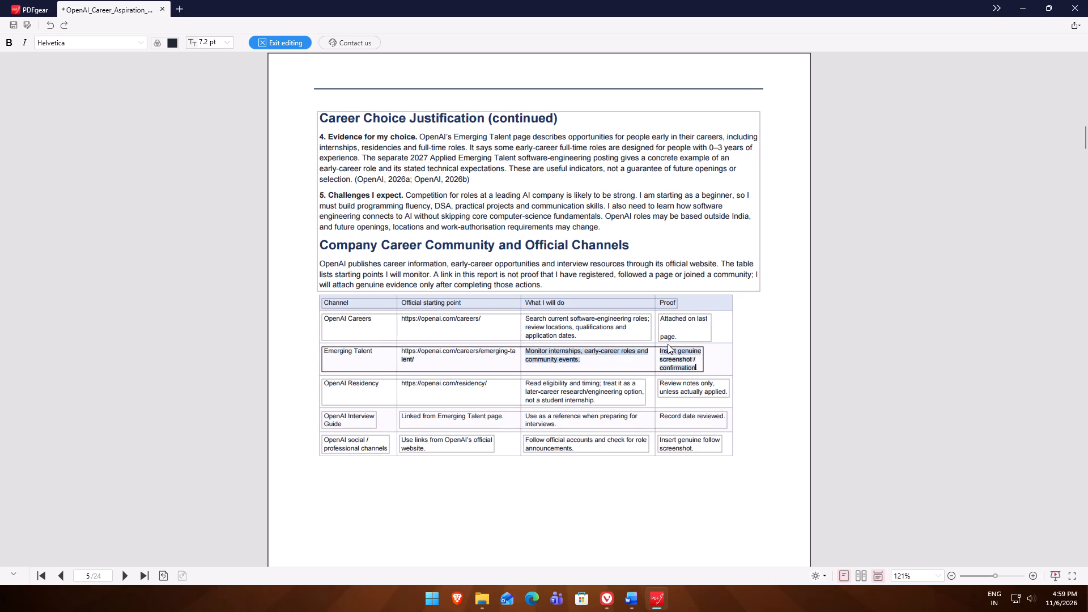
drag(668, 344, 664, 357)
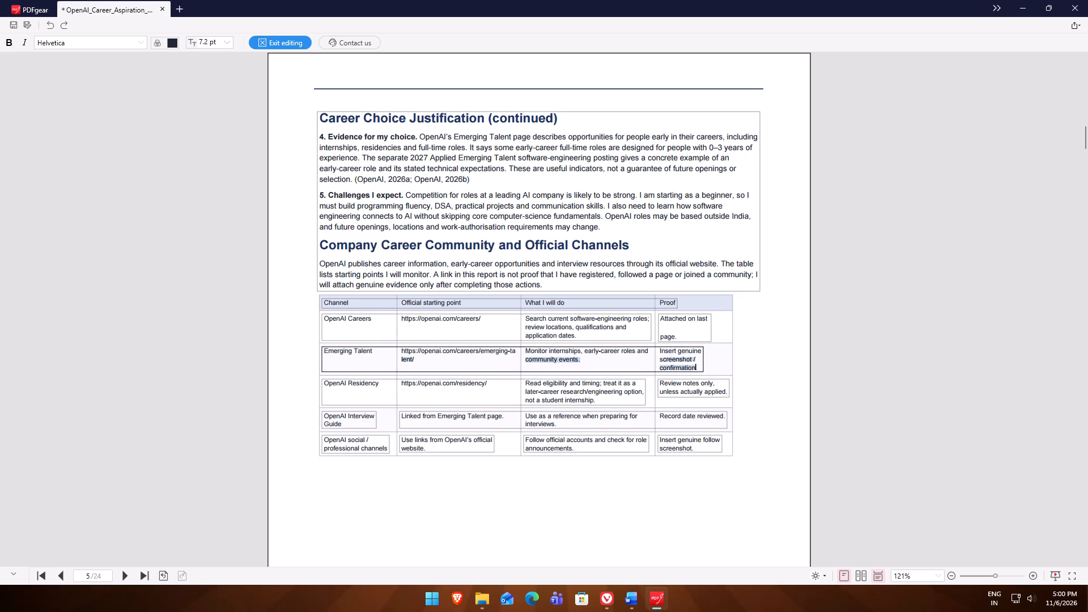
drag(664, 357, 691, 358)
drag(691, 358, 658, 357)
key(BackSpace)
key(BackSpace)
key(BackSpace)
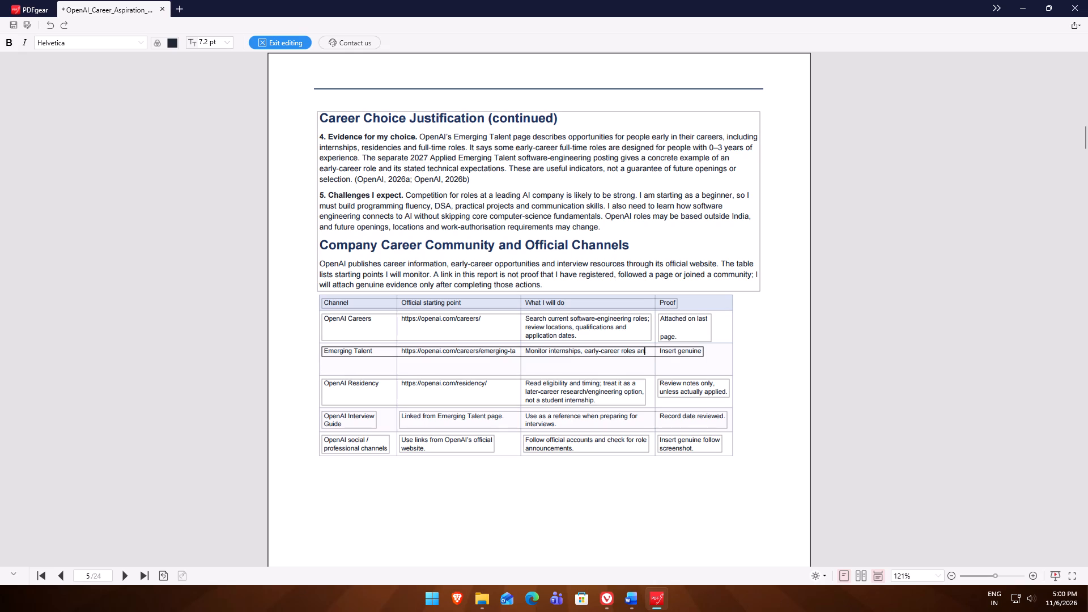
key(BackSpace)
key(ctrl+z)
key(ctrl+z)
key(ctrl+z)
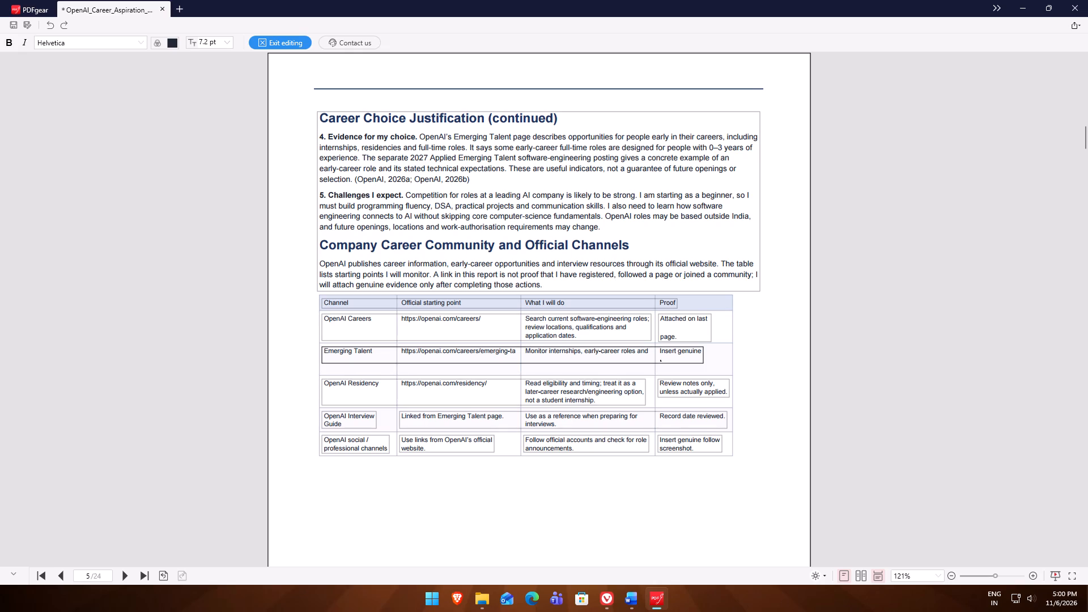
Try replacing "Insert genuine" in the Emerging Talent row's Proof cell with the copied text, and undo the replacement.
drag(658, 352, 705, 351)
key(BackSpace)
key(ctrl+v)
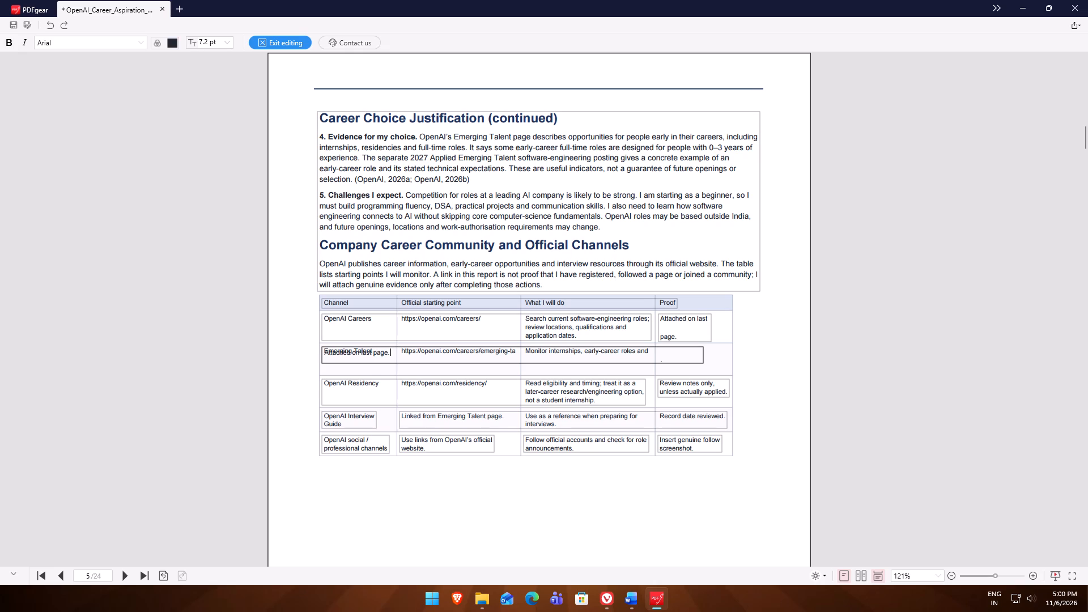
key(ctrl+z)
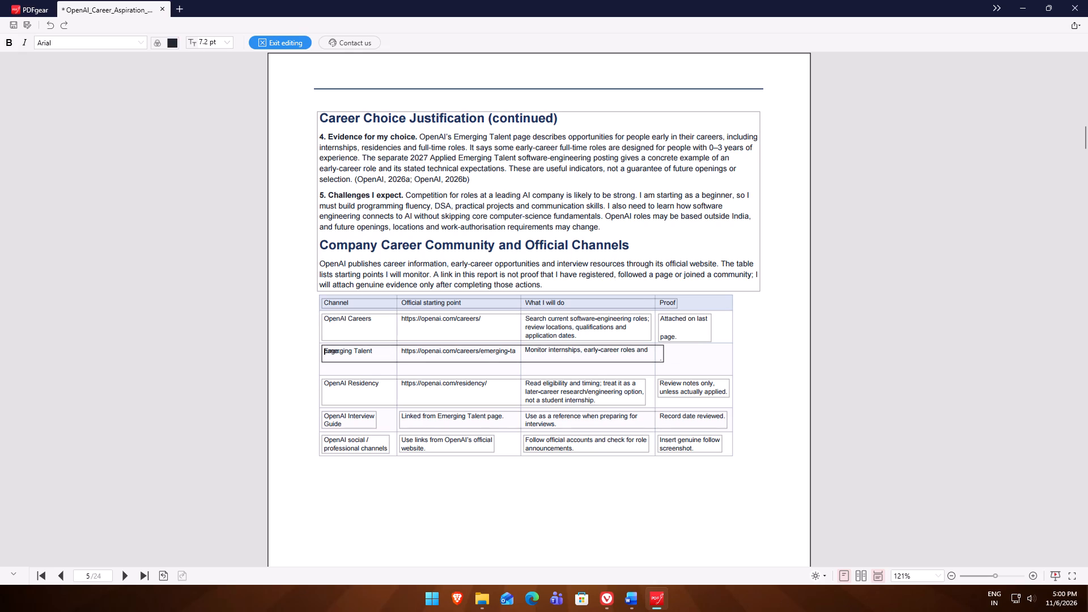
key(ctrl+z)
Paste "Attached on last page." after "Insert genuine" in the Emerging Talent row's Proof cell and delete "nsert genuine" before it.
click(695, 352)
drag(700, 353, 661, 351)
key(ctrl+v)
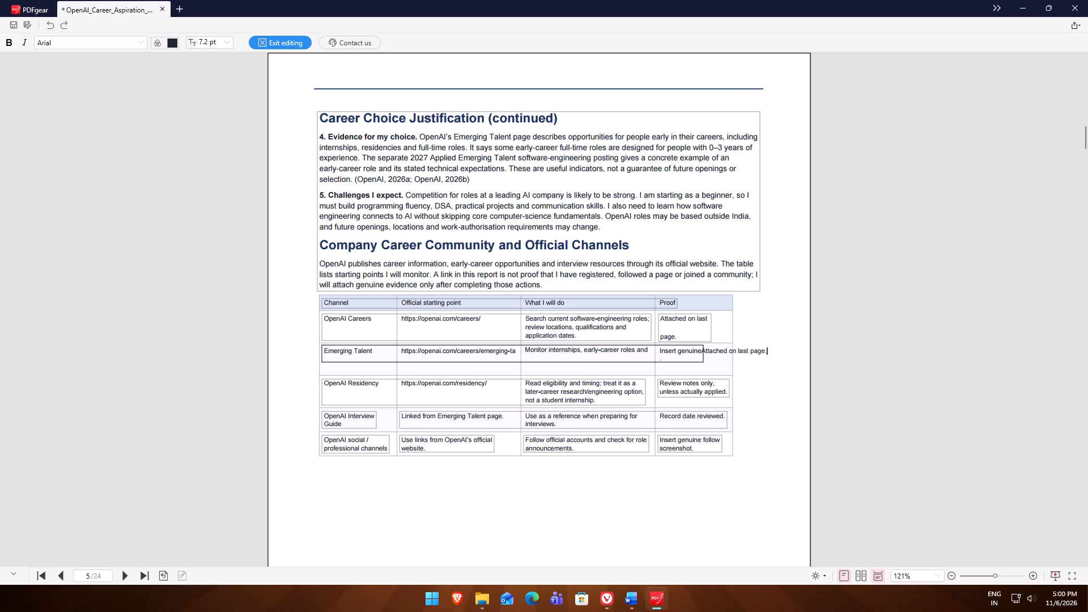
drag(701, 354, 691, 353)
drag(691, 353, 661, 352)
key(BackSpace)
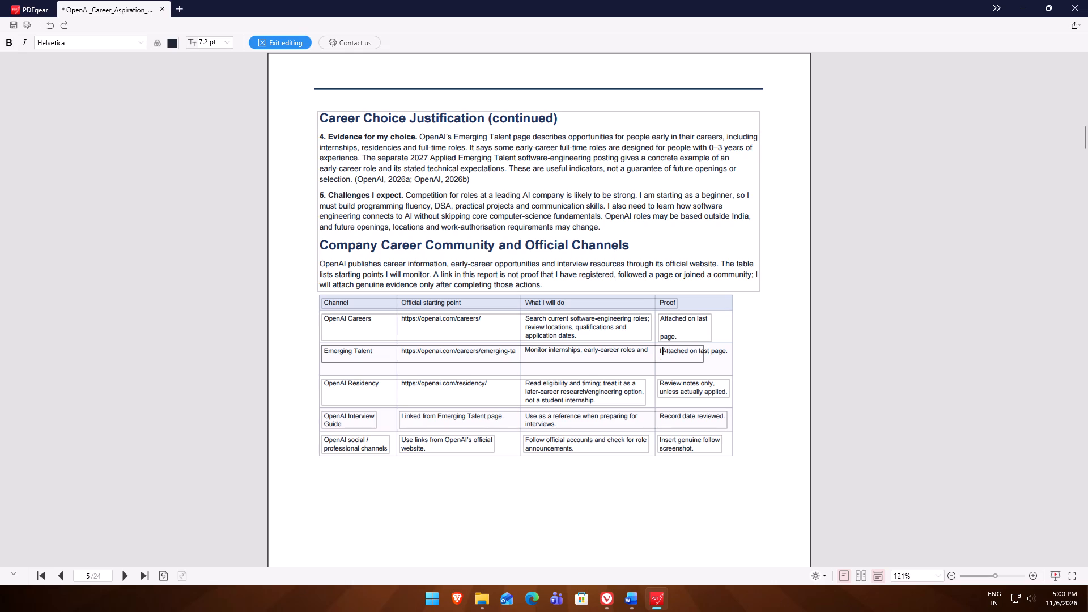
Replace "Review notes only, unless actually applied." in the OpenAI Residency row's Proof cell with "Attached on last page.".
click(690, 396)
drag(727, 393, 664, 385)
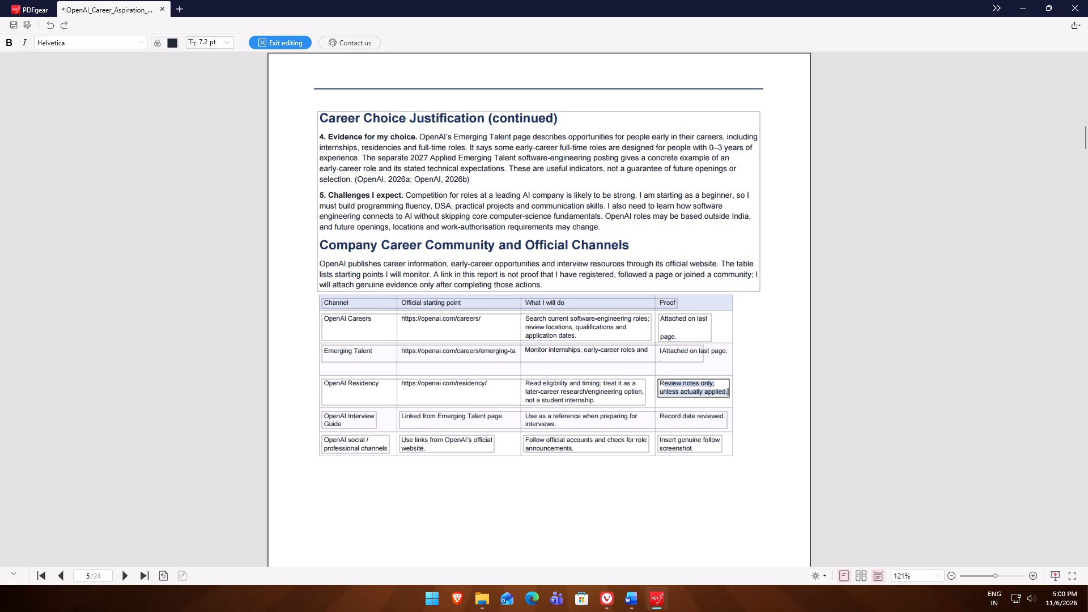
key(BackSpace)
key(ctrl+v)
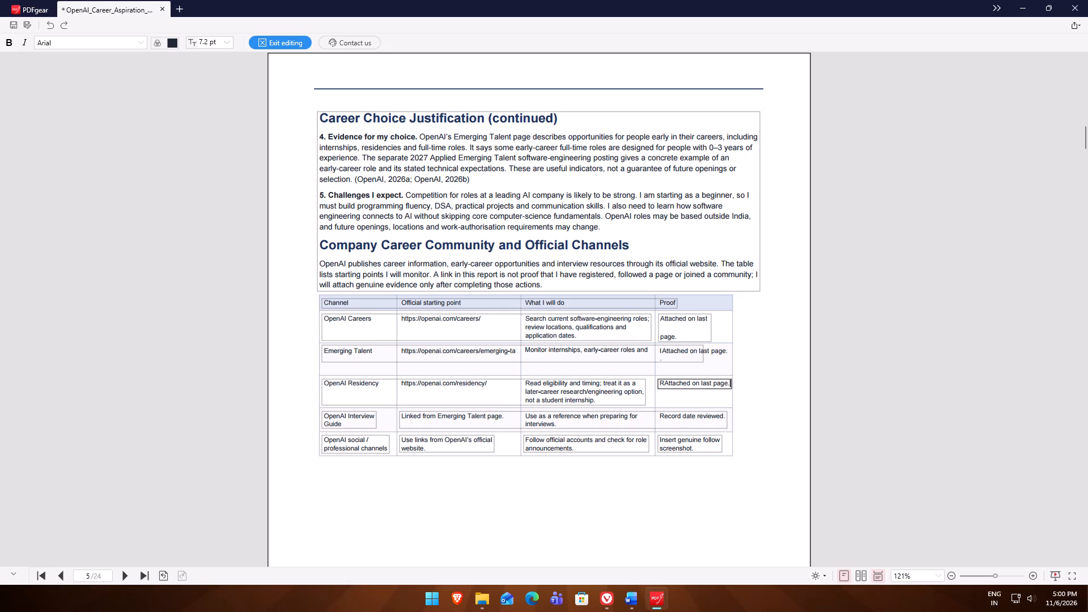
click(664, 385)
key(BackSpace)
Replace "Insert genuine follow screenshot." in the OpenAI social / professional channels row's Proof cell with "Attached on last page.".
drag(692, 449, 681, 446)
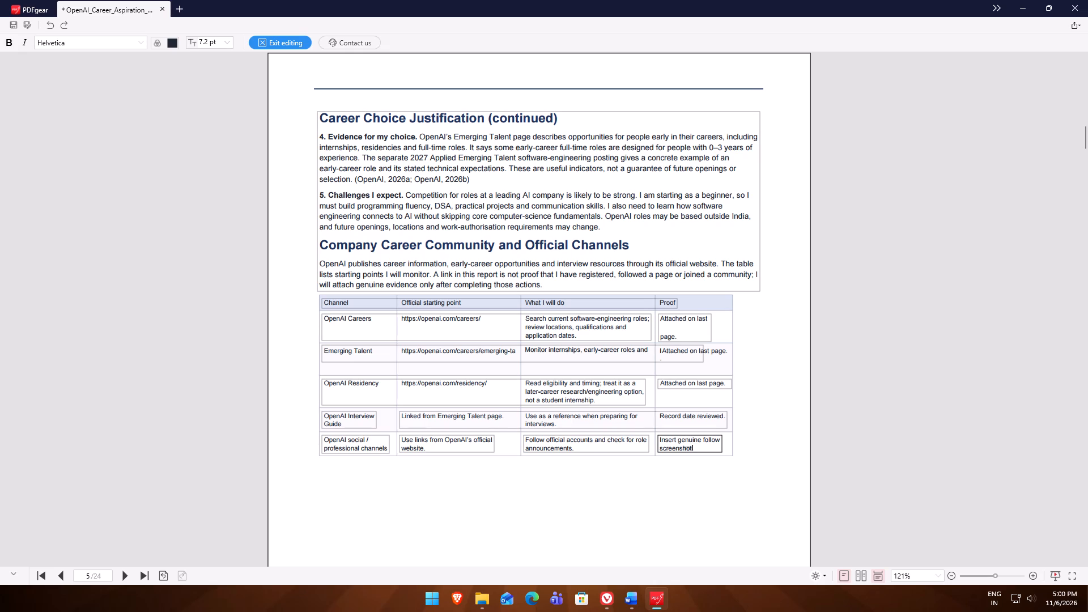
drag(681, 446, 659, 443)
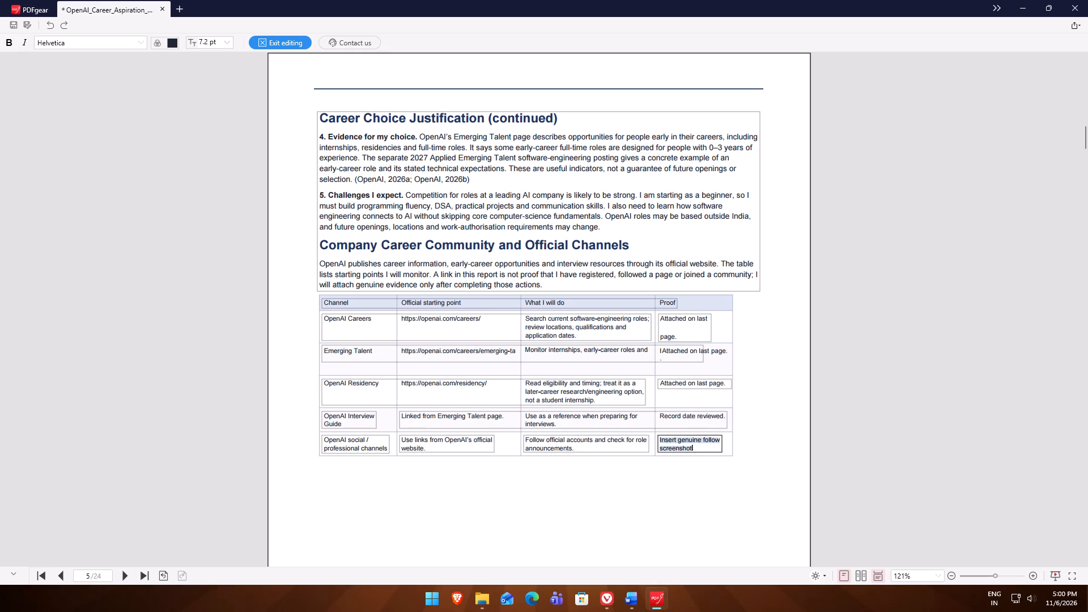
click(659, 443)
drag(661, 442, 703, 454)
key(BackSpace)
key(BackSpace)
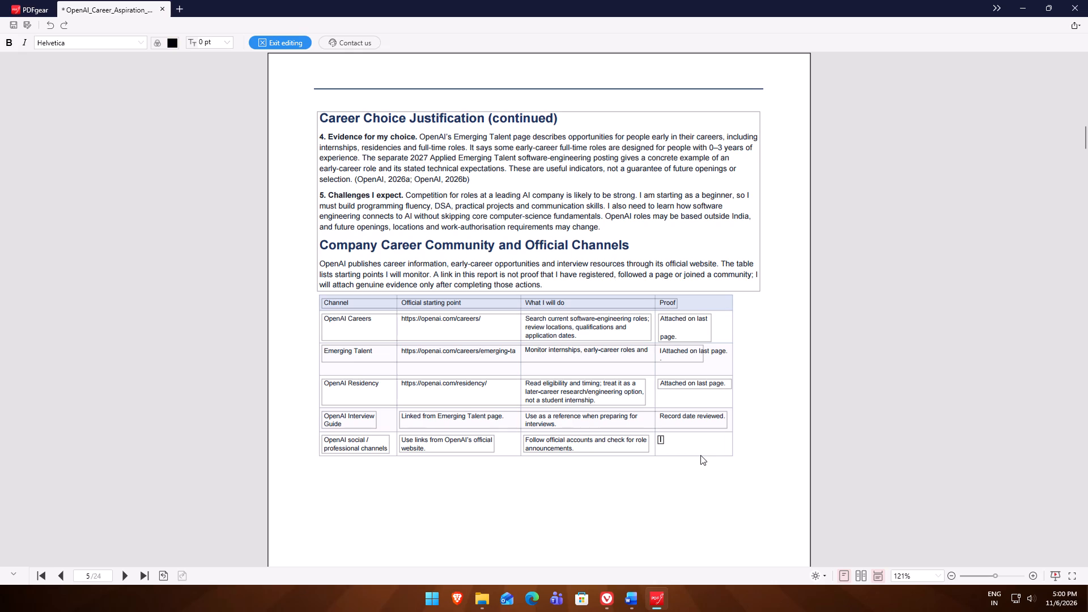
key(ctrl+v)
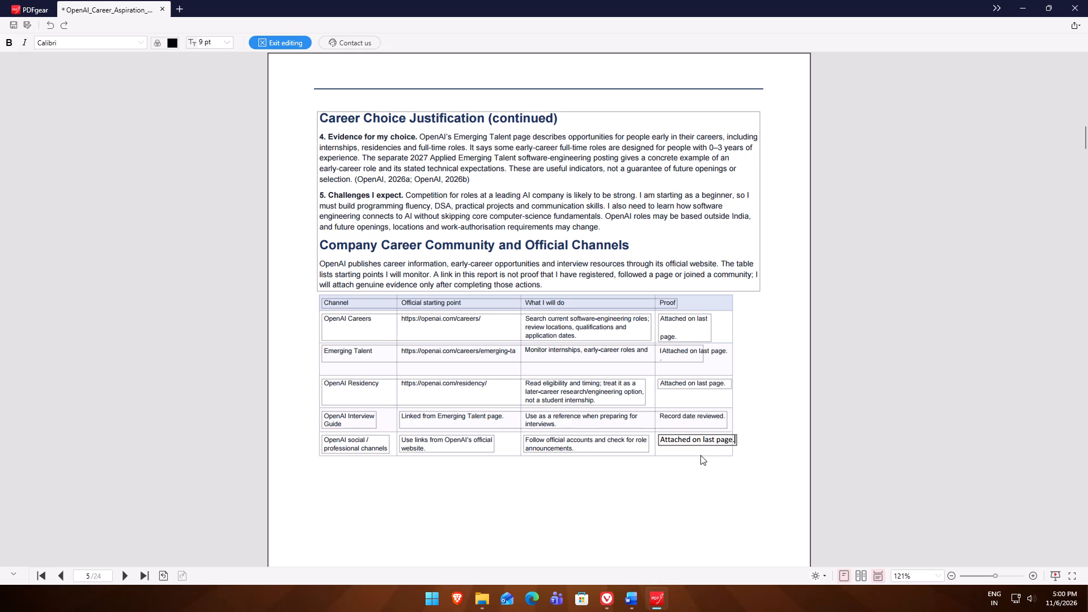
Examine the rest of the report from page 5 through the appendix on page 24 for remaining placeholders and notes.
click(717, 475)
scroll(707, 521, down, 9)
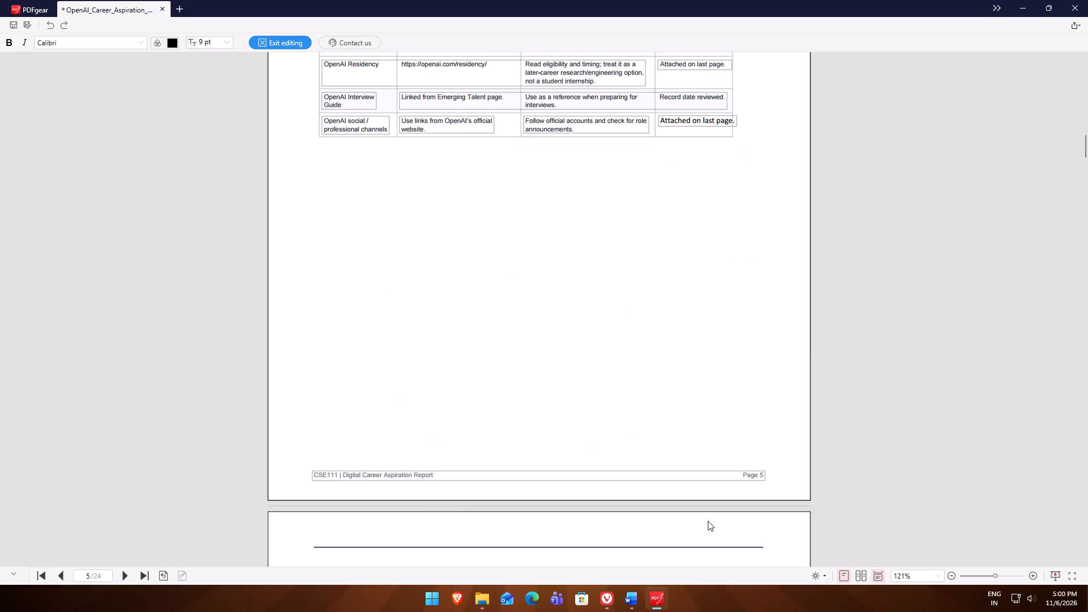
scroll(708, 521, down, 3)
scroll(708, 521, down, 20)
scroll(708, 521, down, 5)
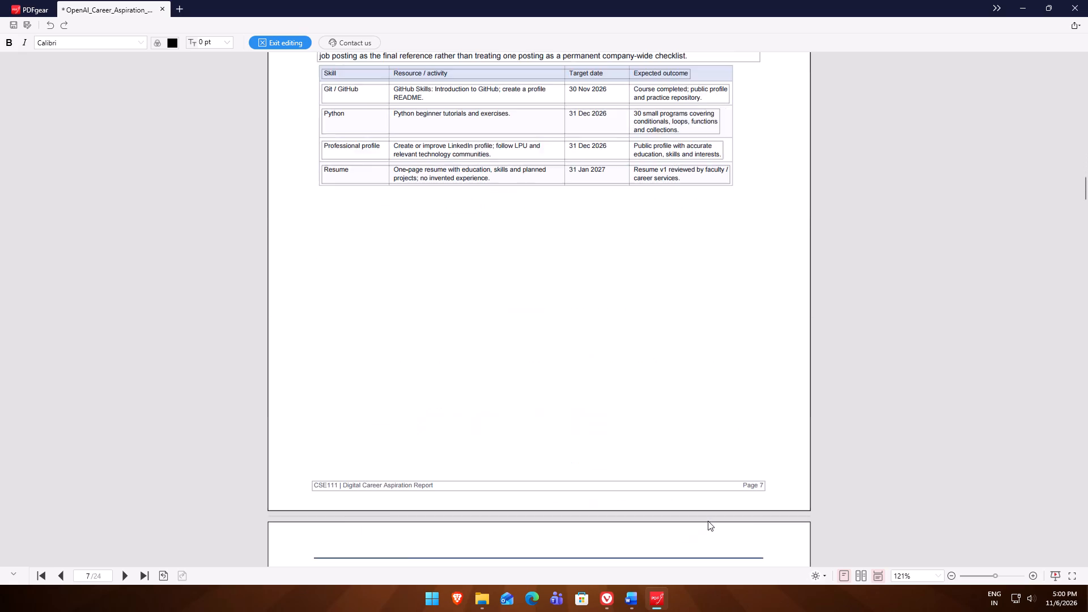
scroll(708, 521, down, 20)
scroll(708, 521, down, 15)
scroll(708, 521, down, 8)
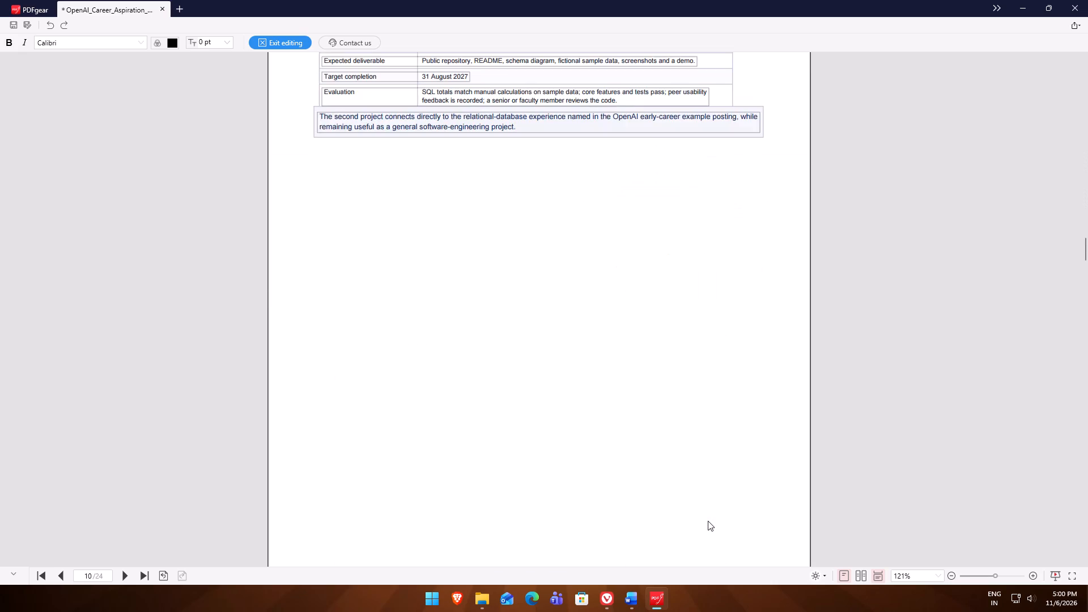
scroll(708, 521, down, 16)
scroll(708, 521, down, 16)
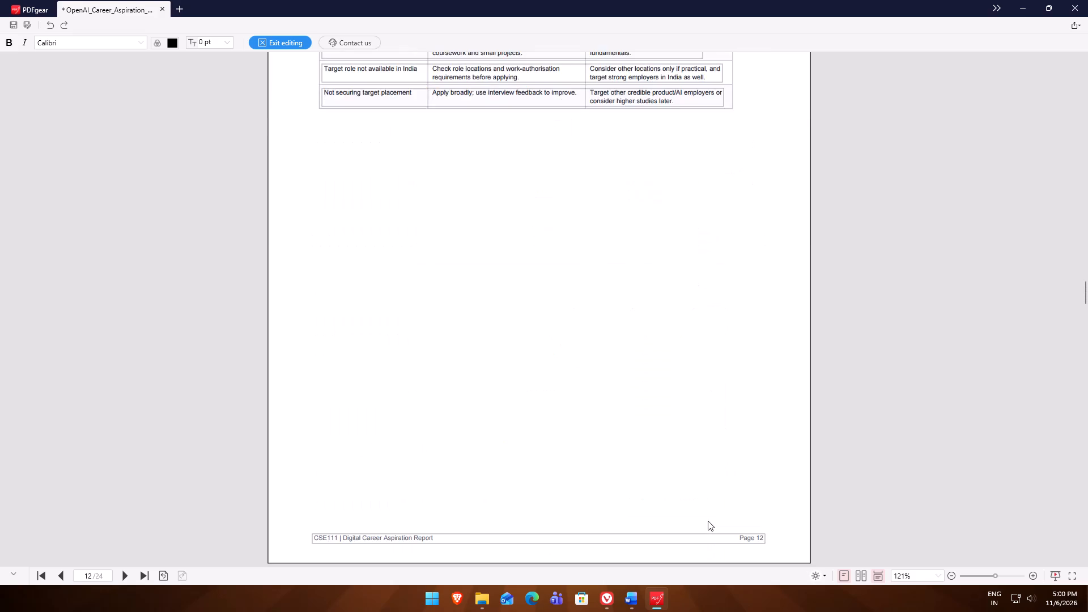
scroll(708, 521, down, 19)
scroll(708, 521, down, 9)
scroll(708, 521, up, 1)
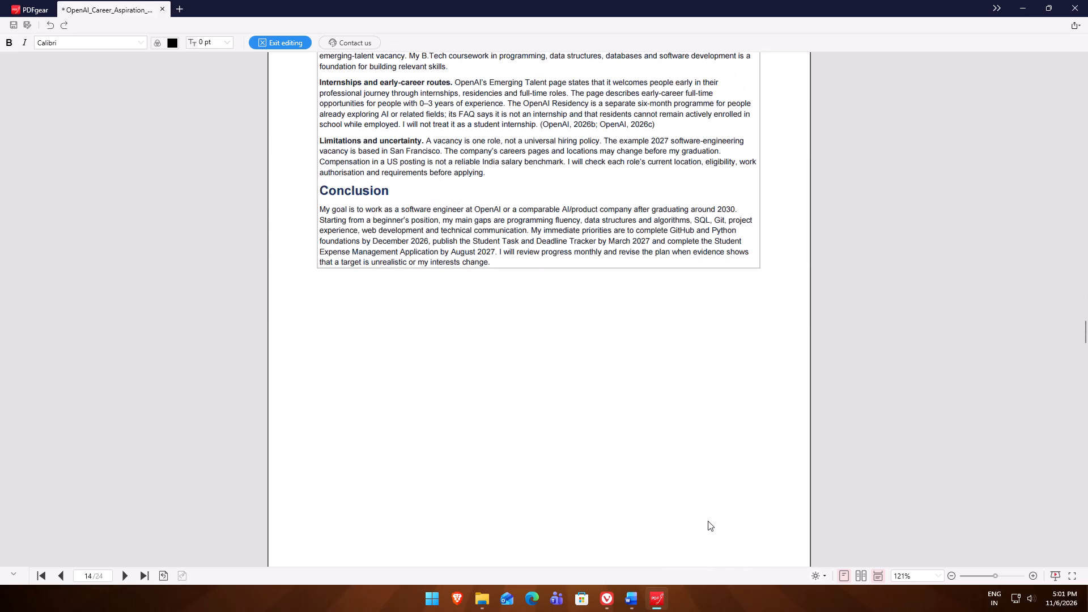
scroll(708, 521, down, 18)
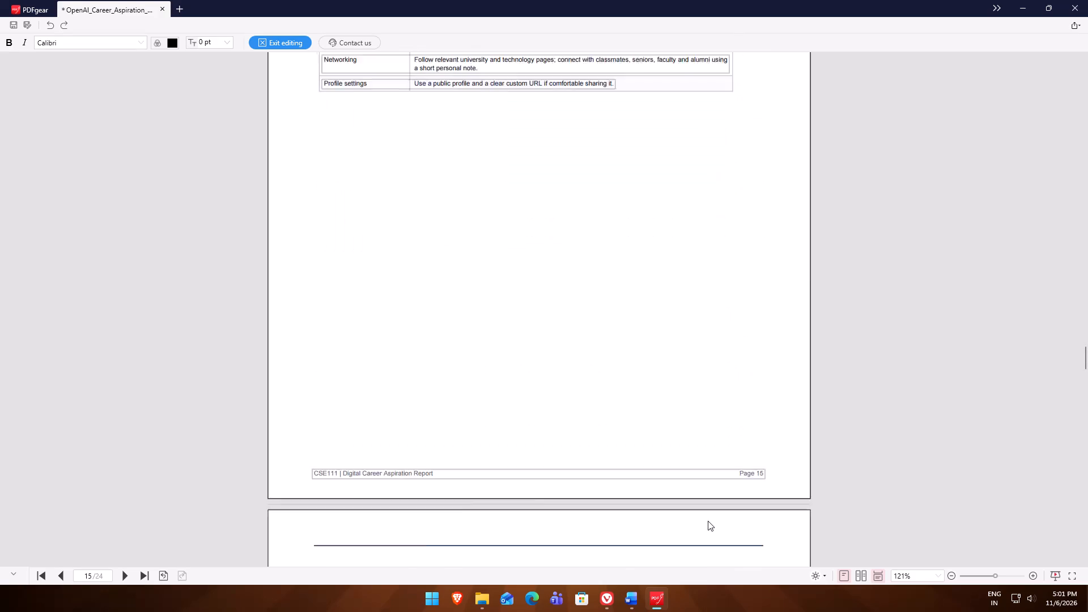
scroll(708, 521, down, 9)
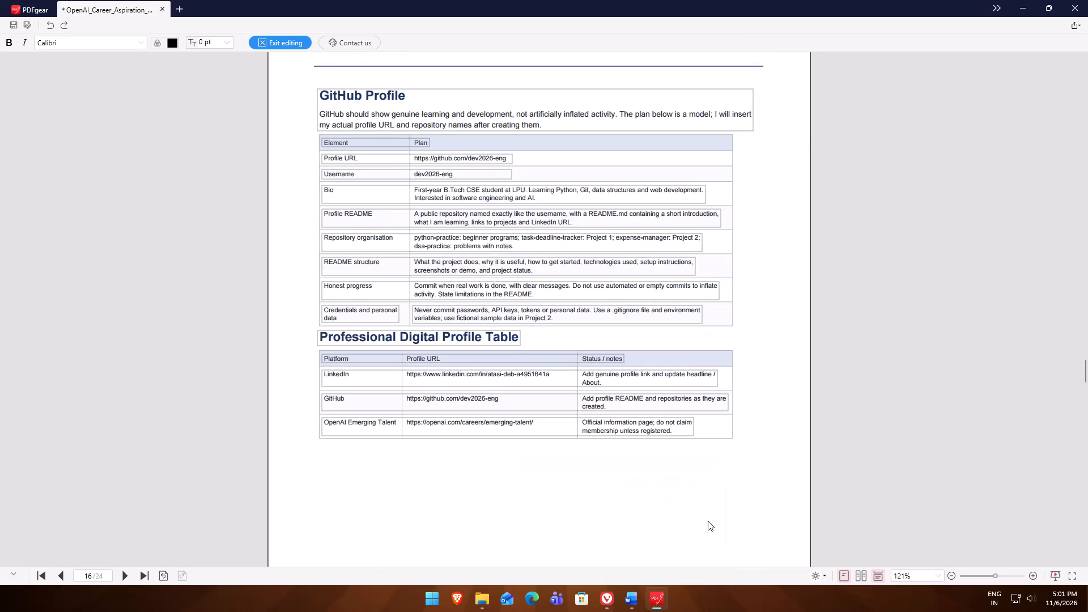
scroll(708, 521, down, 19)
scroll(708, 521, down, 6)
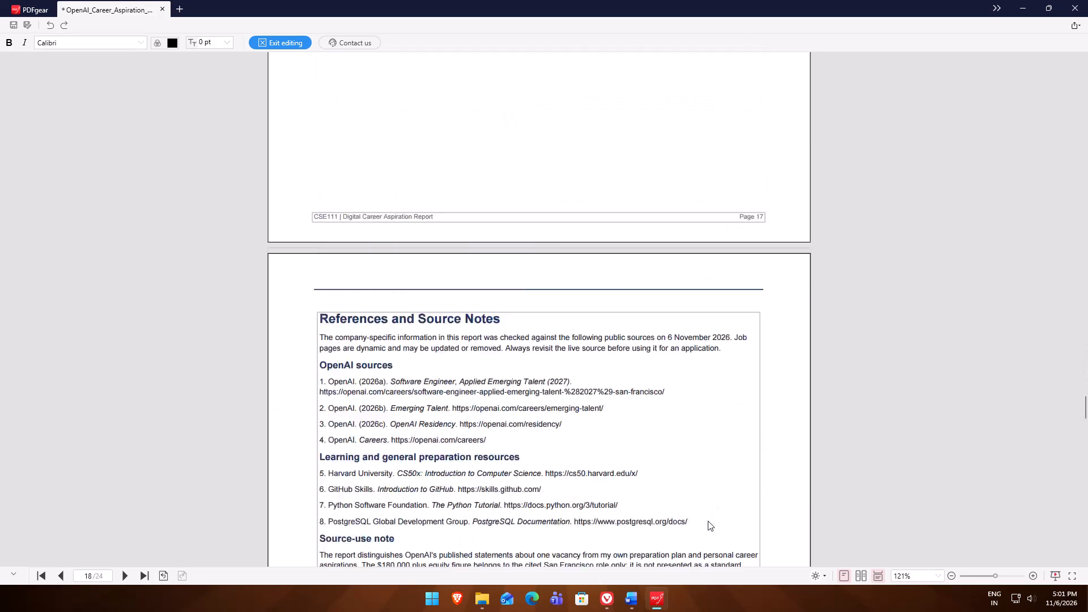
scroll(708, 521, down, 8)
scroll(708, 521, up, 1)
scroll(708, 521, down, 12)
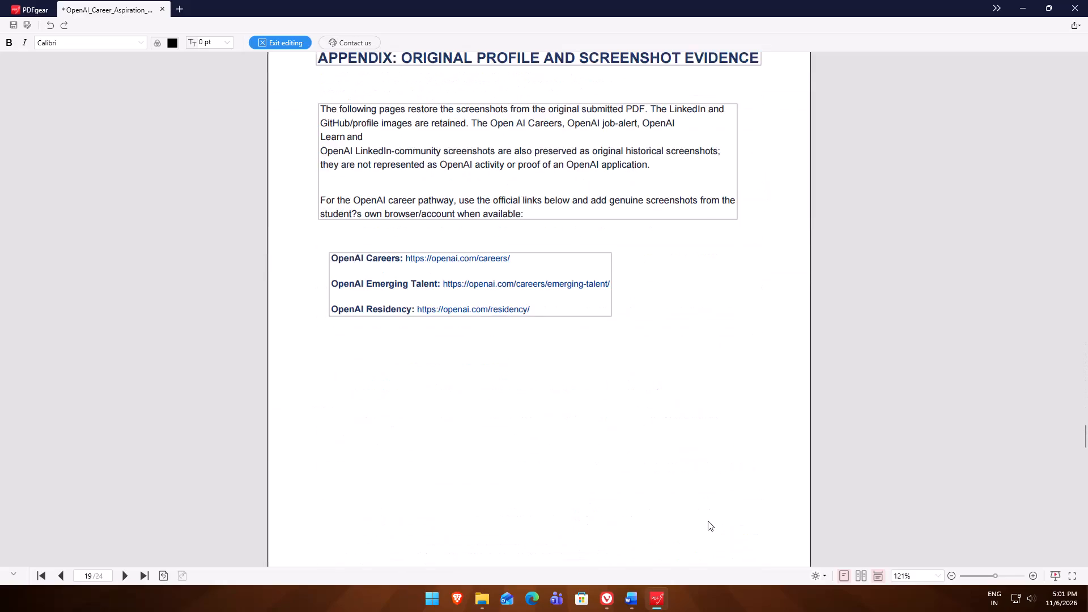
scroll(708, 521, down, 15)
scroll(708, 521, down, 12)
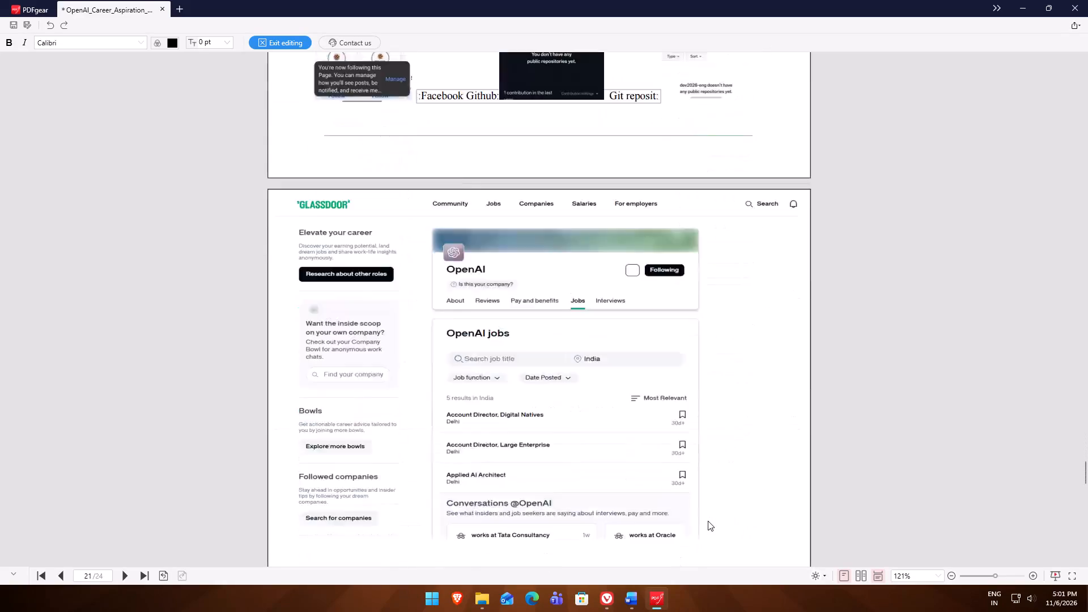
scroll(708, 521, down, 20)
scroll(708, 521, down, 16)
scroll(707, 519, down, 5)
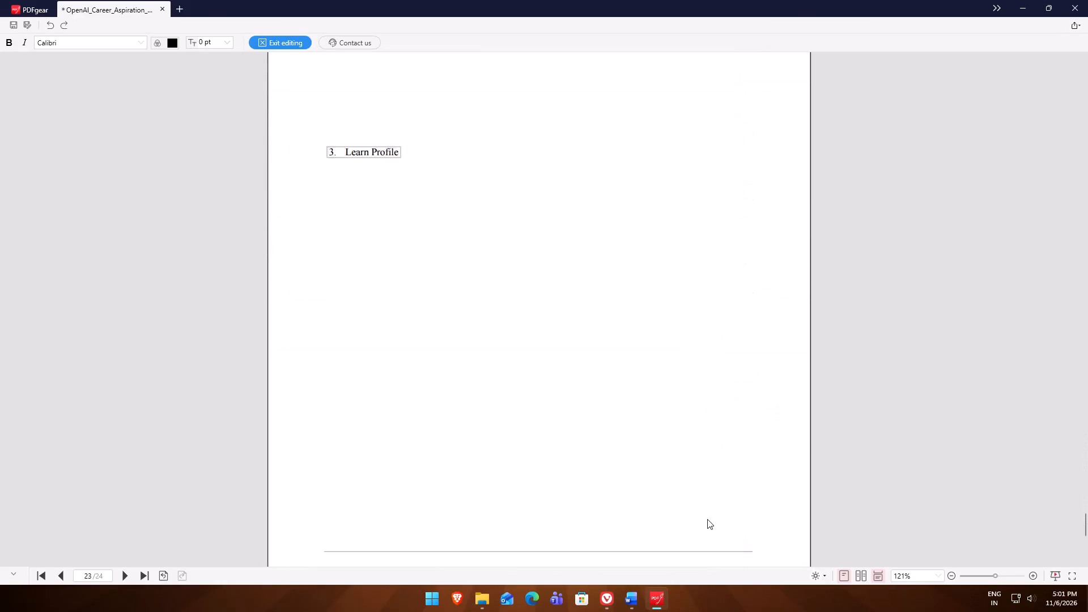
scroll(707, 519, down, 20)
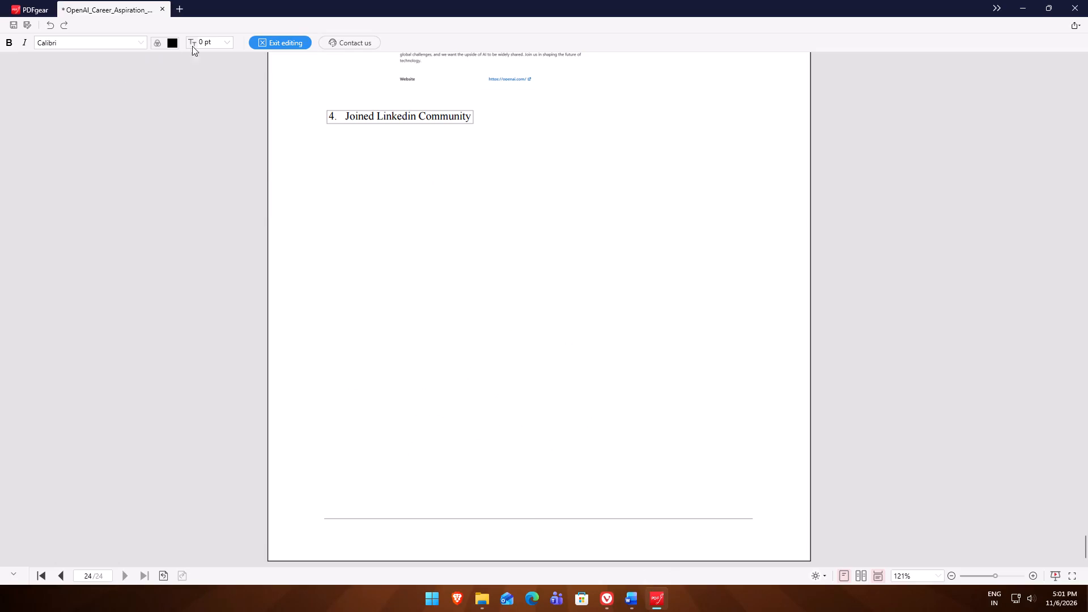
Exit text editing and review the pages back from page 24 to page 3 for text that still needs changing.
click(274, 47)
click(520, 317)
scroll(520, 317, up, 3)
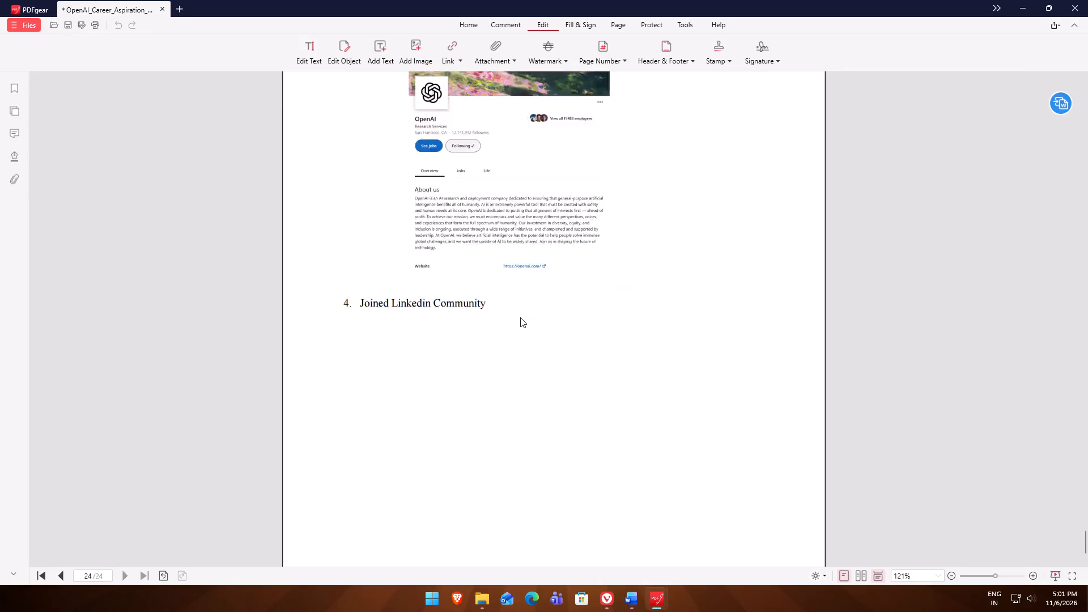
scroll(520, 317, up, 16)
scroll(453, 311, up, 3)
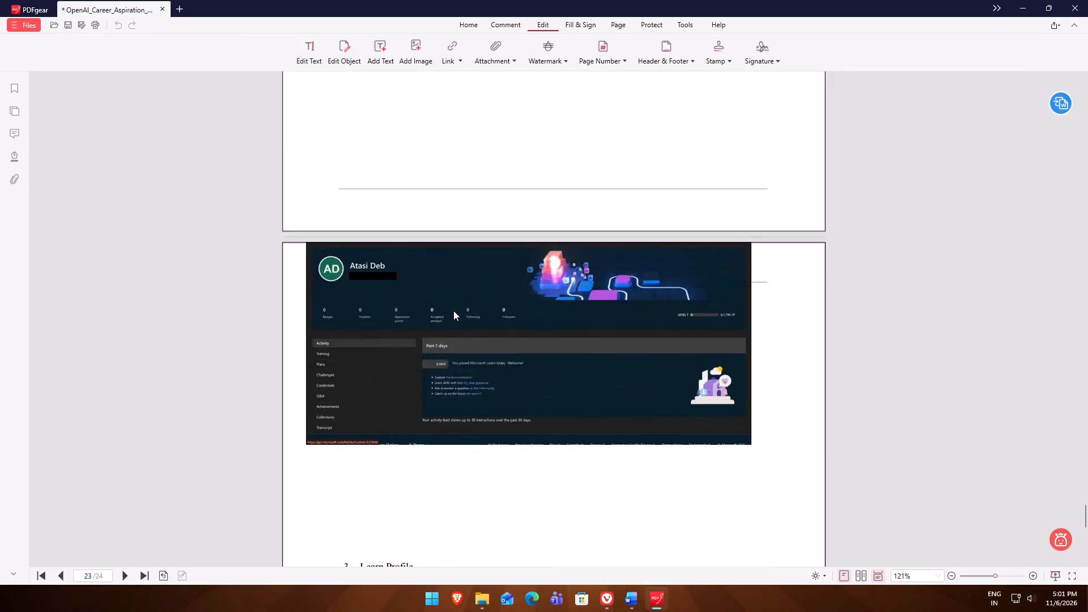
scroll(453, 311, up, 20)
scroll(453, 311, up, 19)
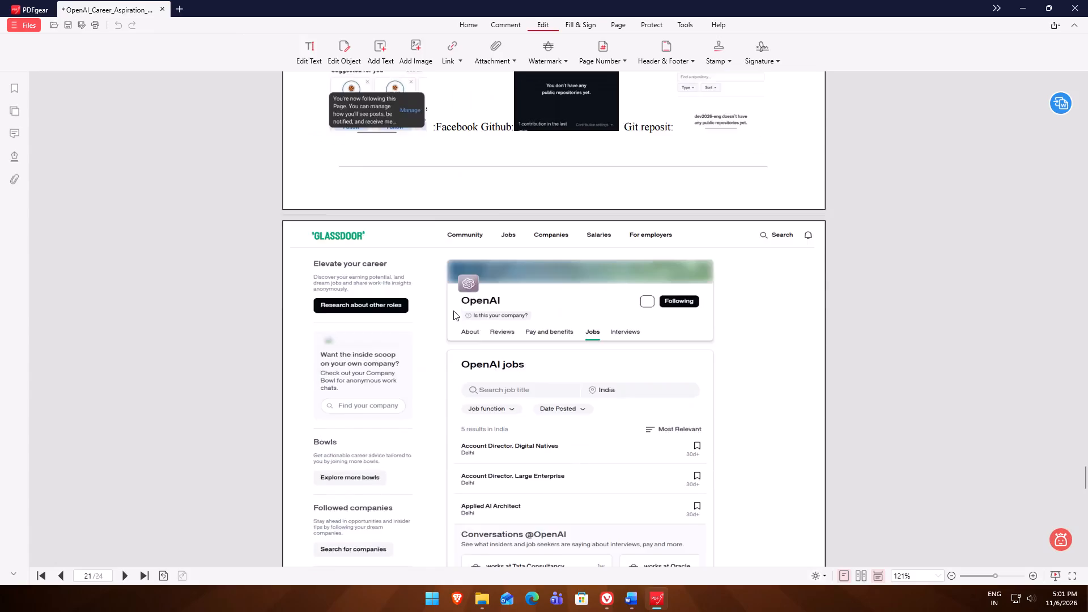
scroll(453, 311, up, 20)
scroll(453, 311, up, 19)
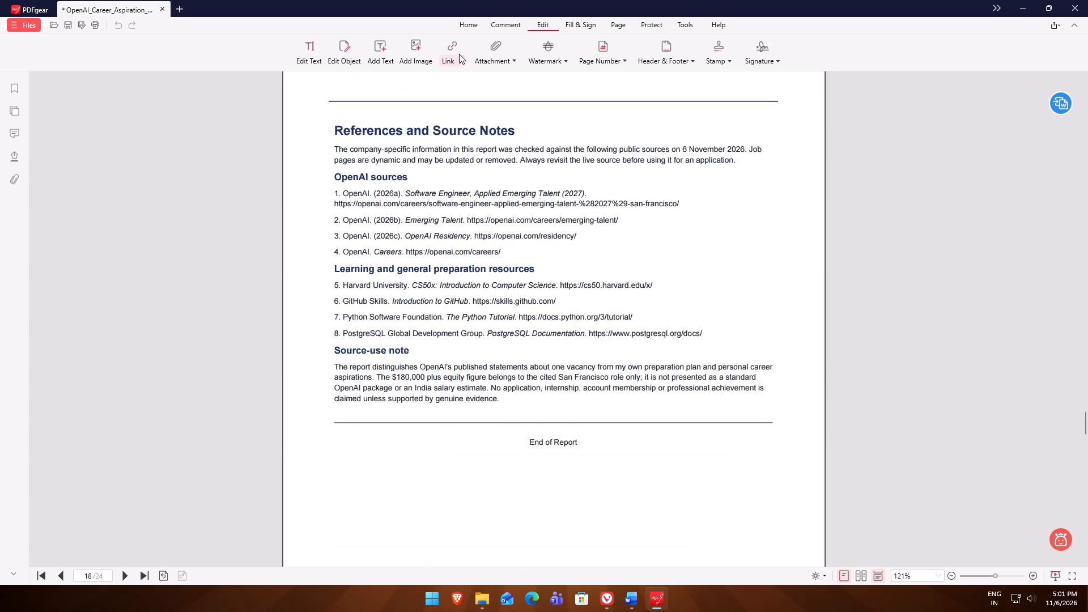
scroll(459, 54, up, 5)
scroll(514, 127, up, 12)
scroll(533, 190, down, 1)
scroll(533, 192, up, 14)
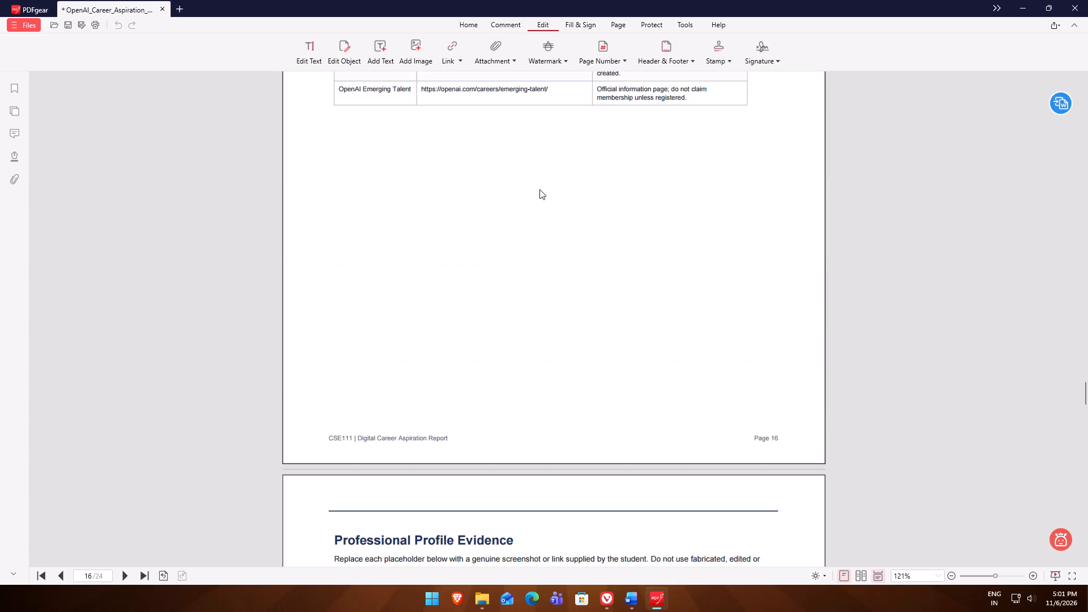
scroll(539, 189, up, 18)
scroll(585, 227, down, 1)
scroll(584, 227, up, 16)
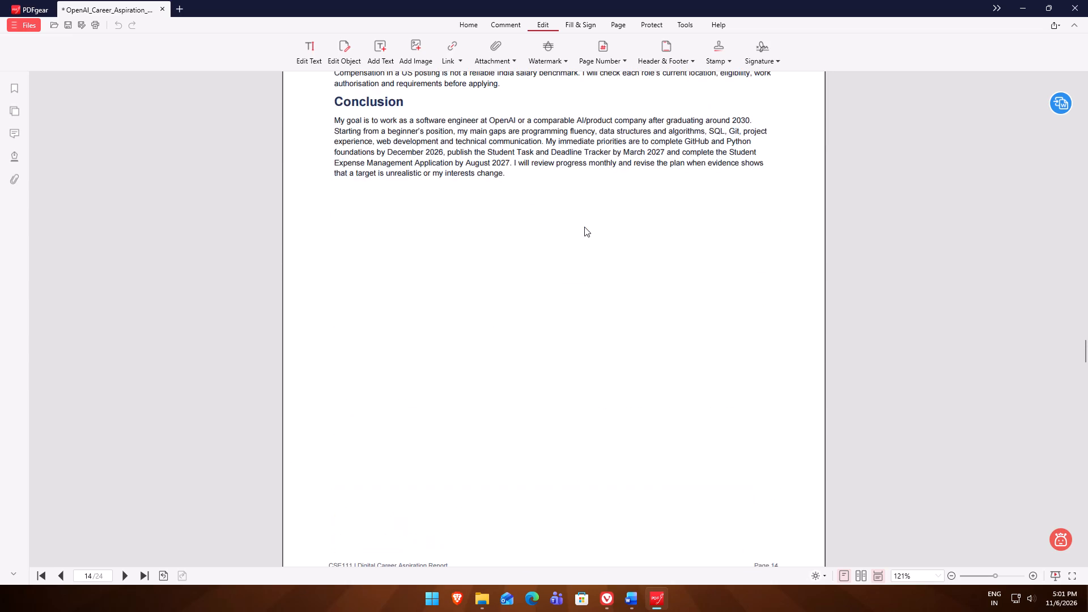
scroll(584, 227, up, 17)
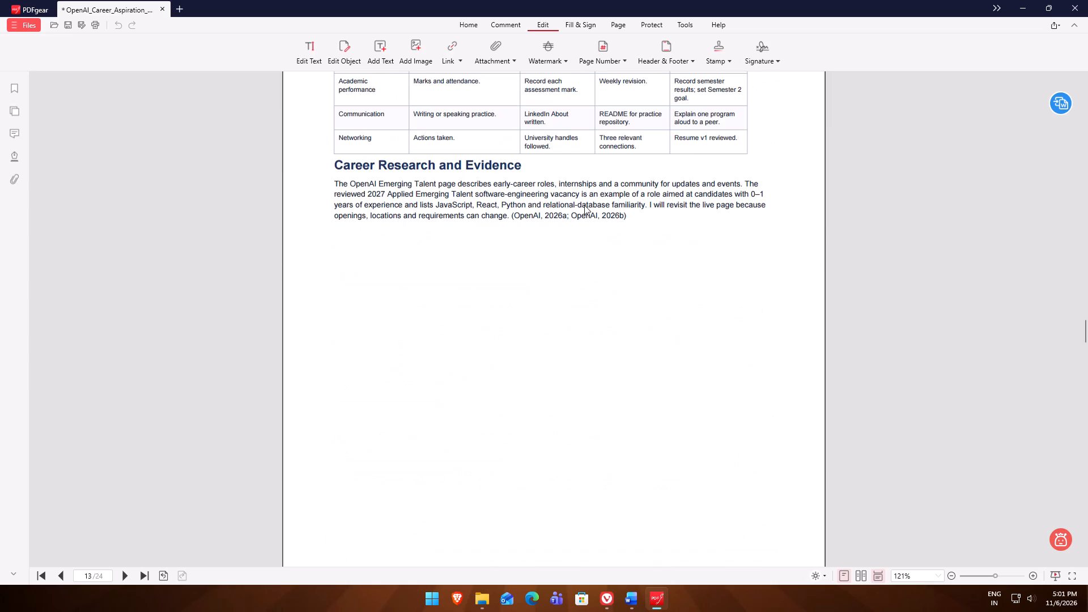
scroll(581, 209, up, 4)
scroll(581, 209, down, 1)
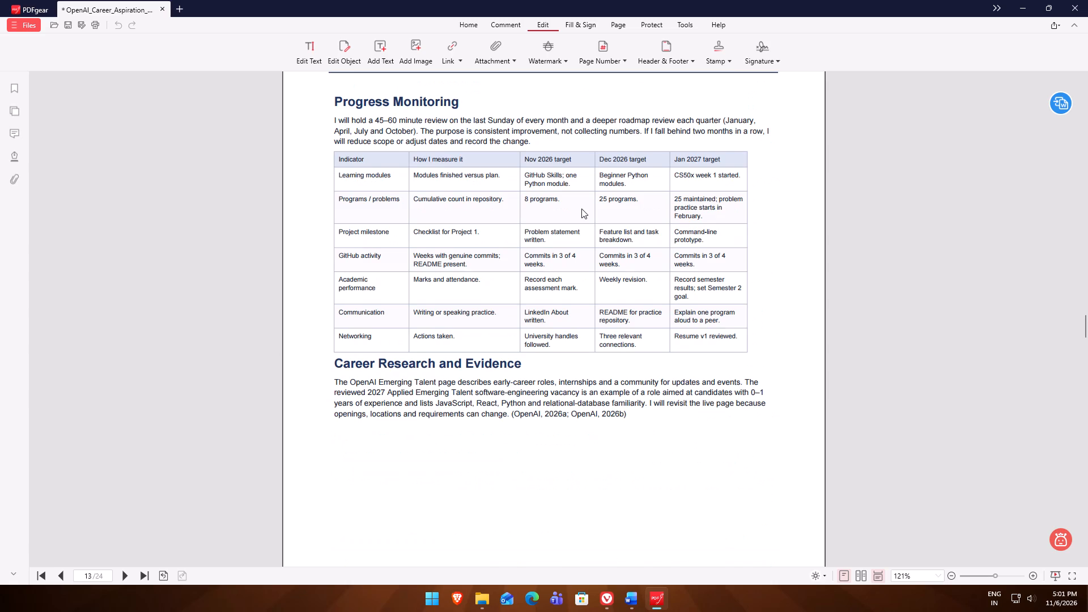
scroll(581, 209, up, 5)
scroll(581, 209, down, 2)
scroll(581, 209, up, 10)
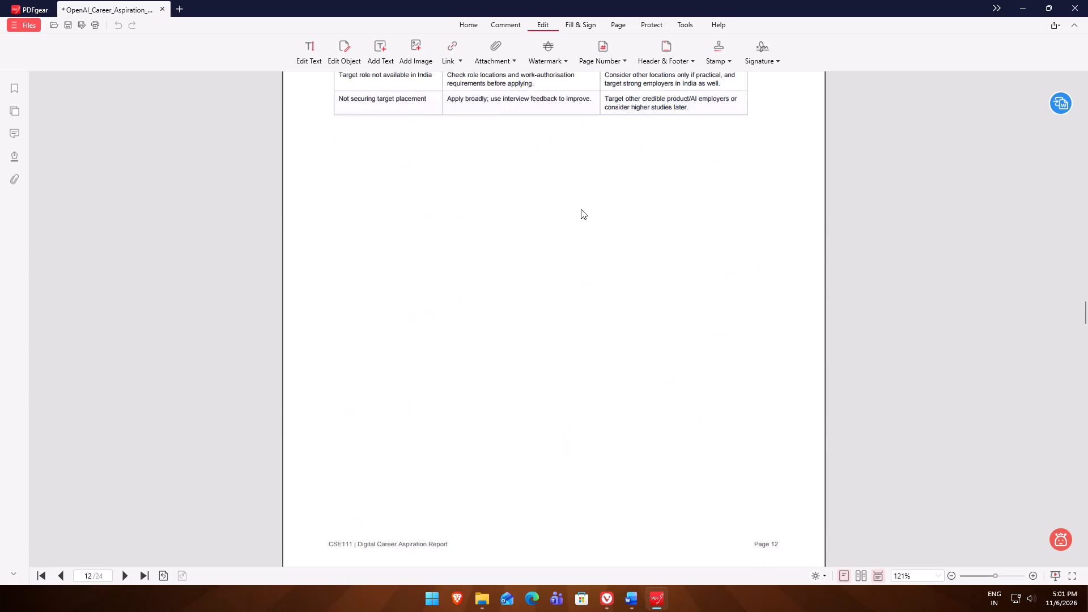
scroll(581, 209, up, 1)
scroll(581, 209, down, 1)
scroll(581, 209, up, 18)
scroll(581, 210, down, 1)
scroll(580, 210, up, 14)
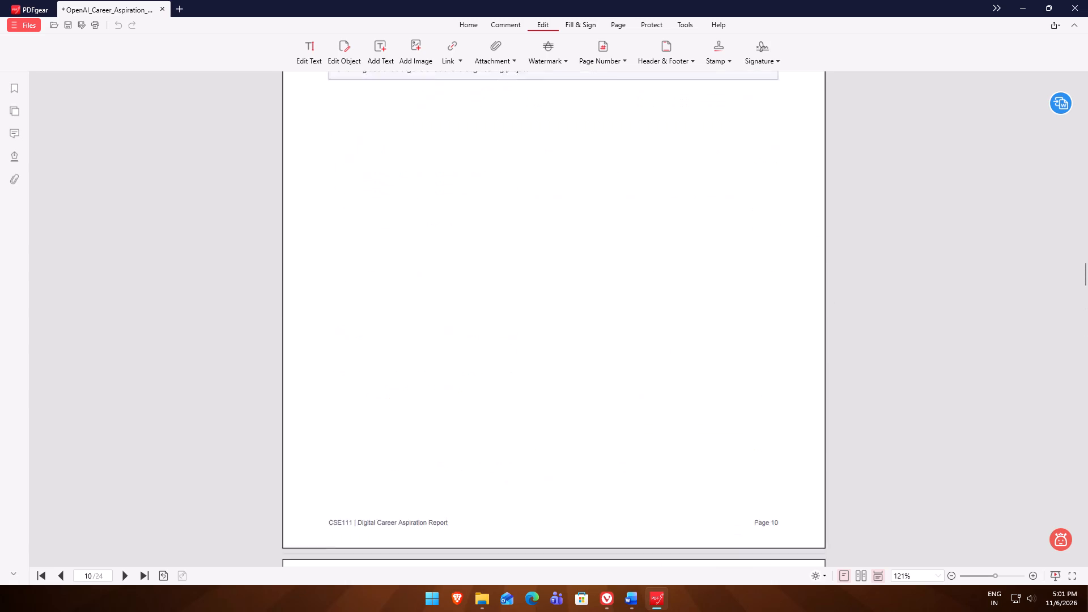
scroll(580, 210, up, 20)
scroll(580, 210, up, 13)
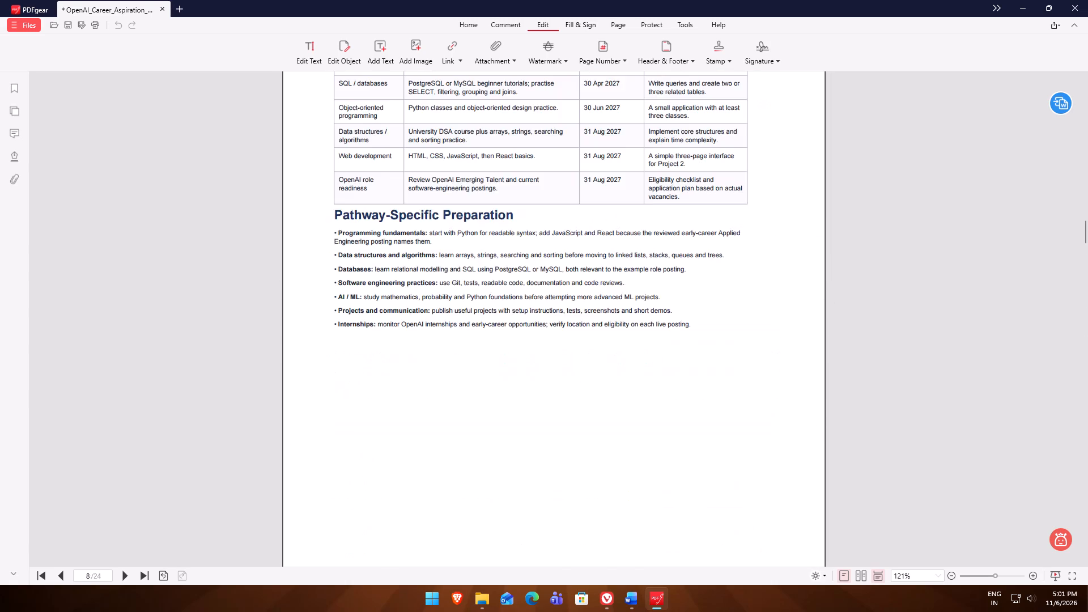
scroll(580, 210, up, 18)
scroll(580, 210, down, 1)
scroll(580, 210, up, 12)
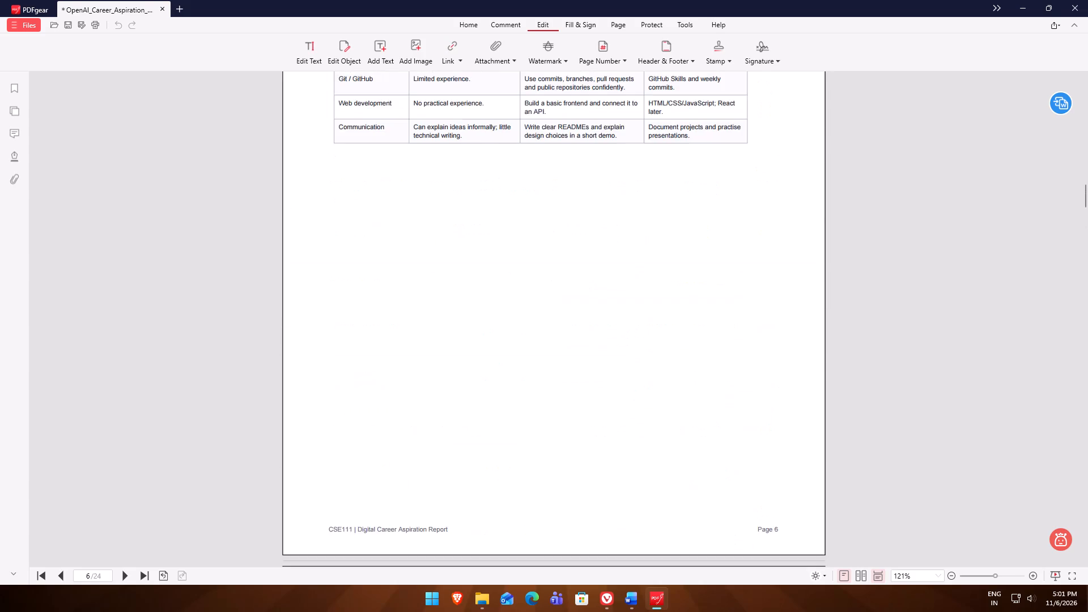
scroll(580, 210, up, 18)
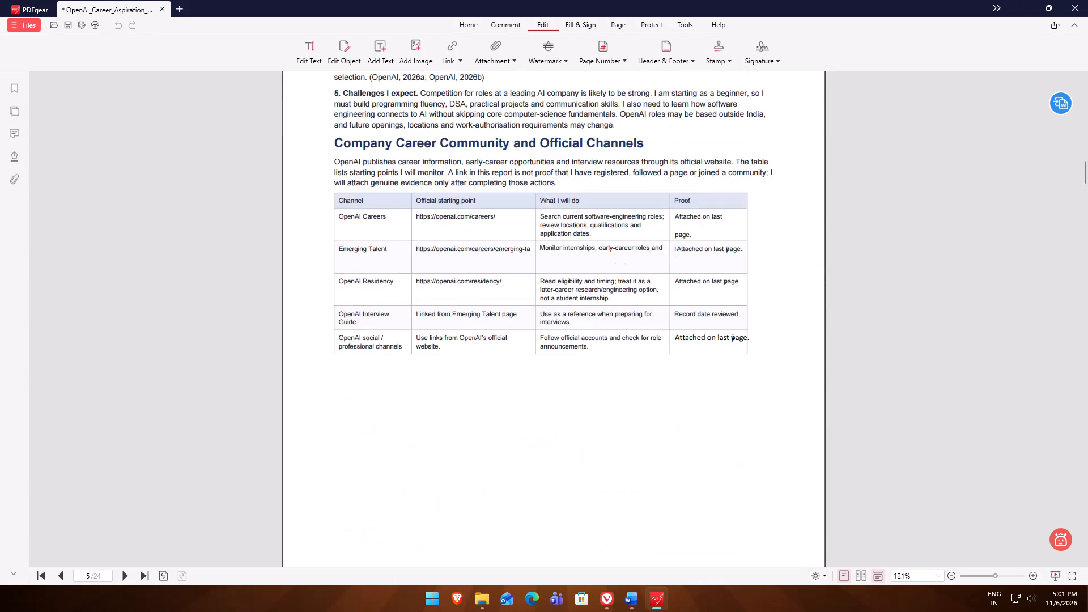
scroll(580, 210, up, 18)
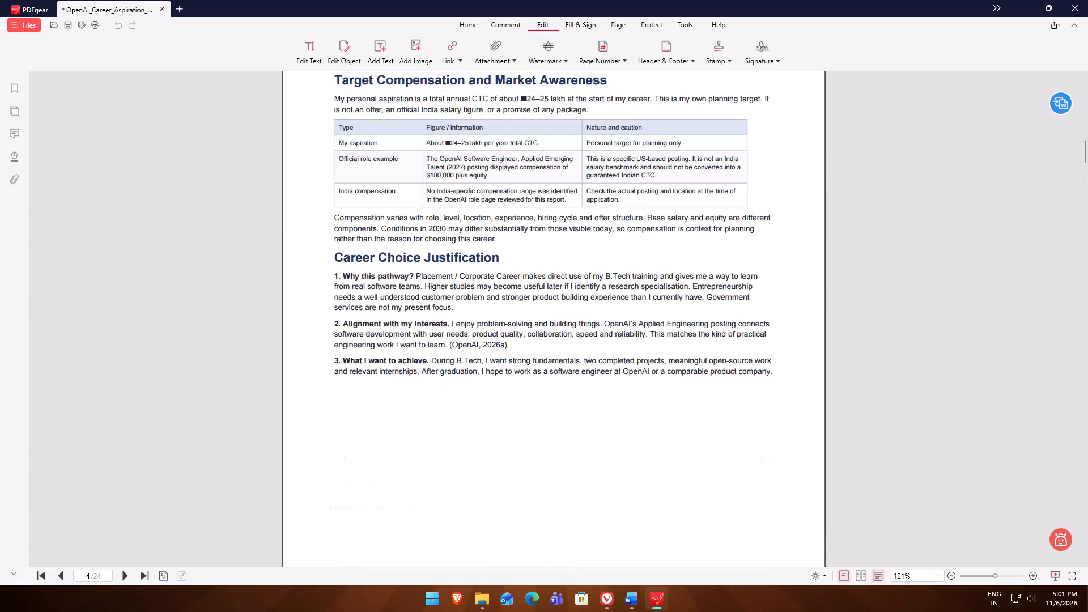
scroll(580, 210, up, 10)
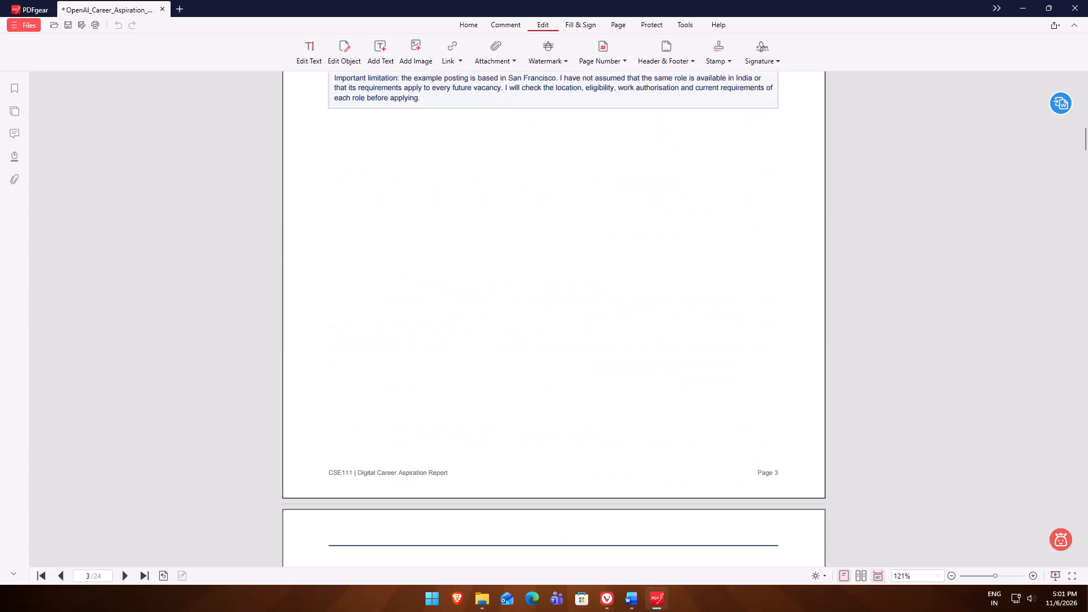
scroll(580, 210, up, 6)
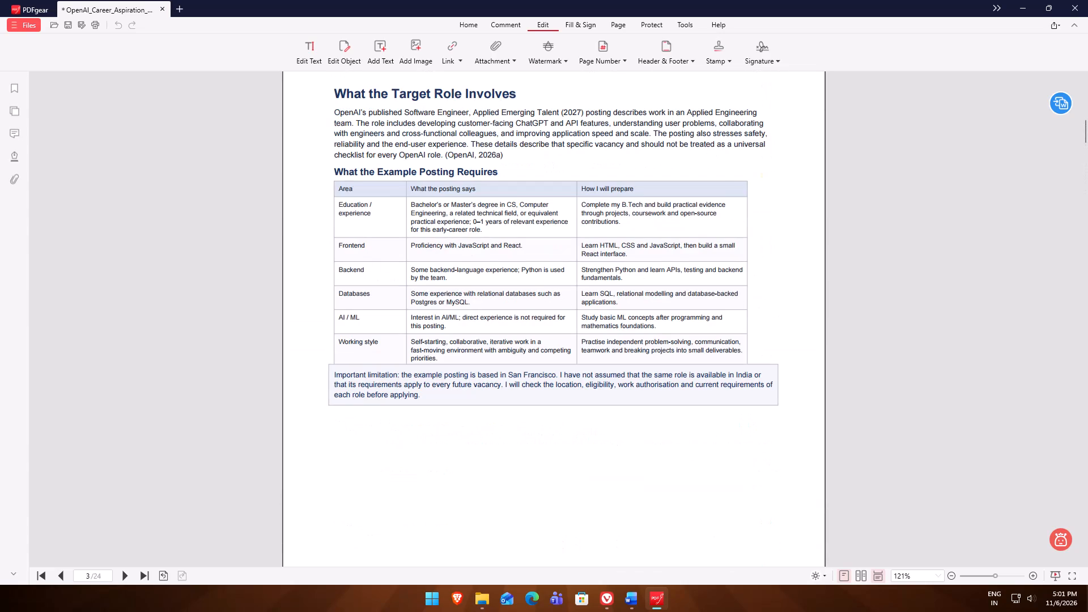
Delete all text of the "Important limitation" note below the What the Example Posting Requires table on page 3.
right_click(413, 395)
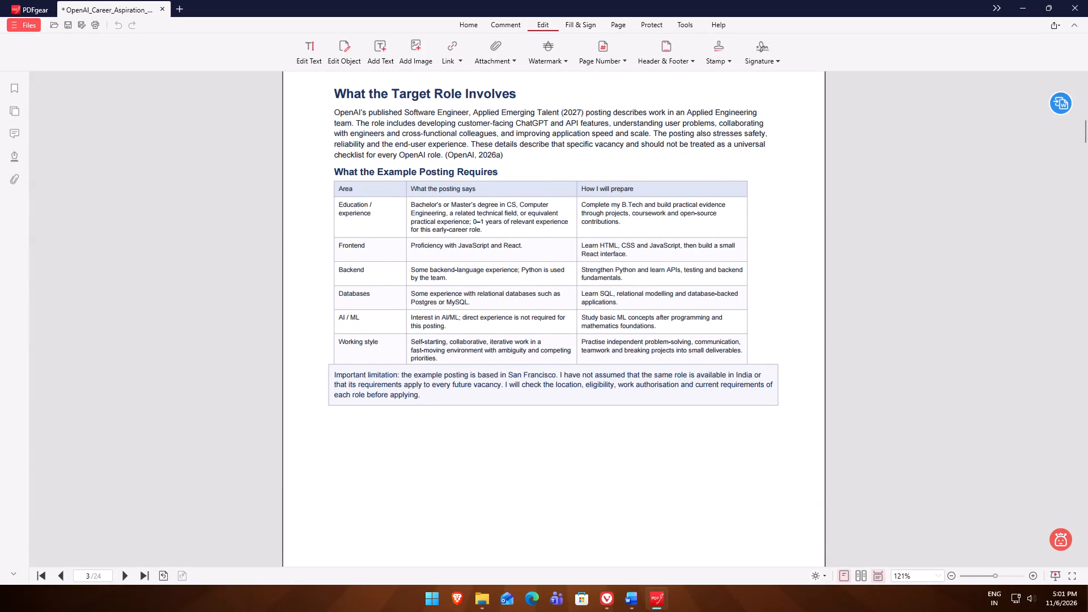
click(409, 393)
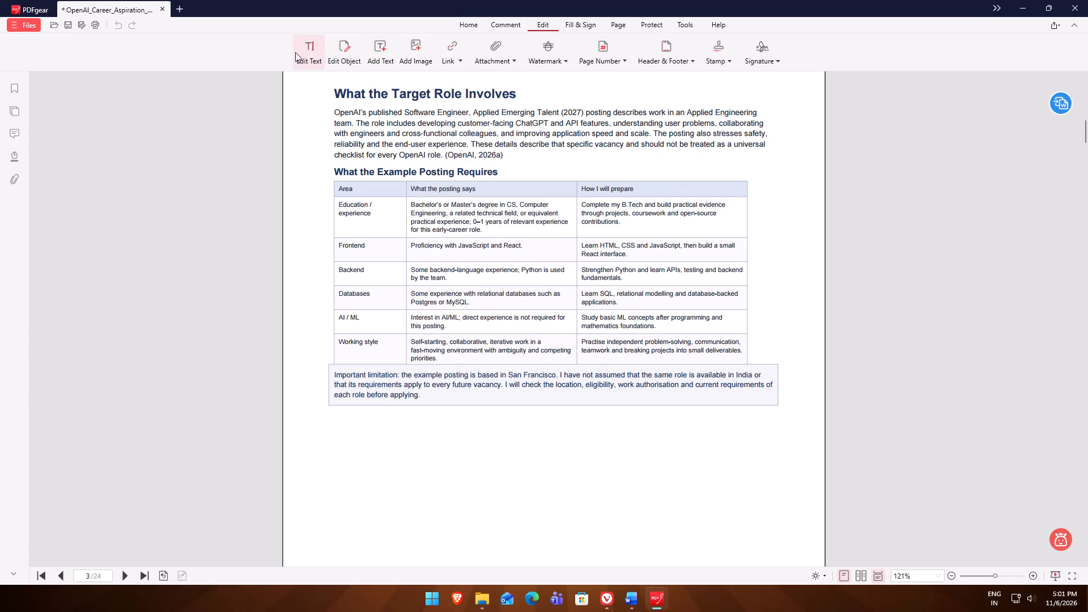
click(312, 52)
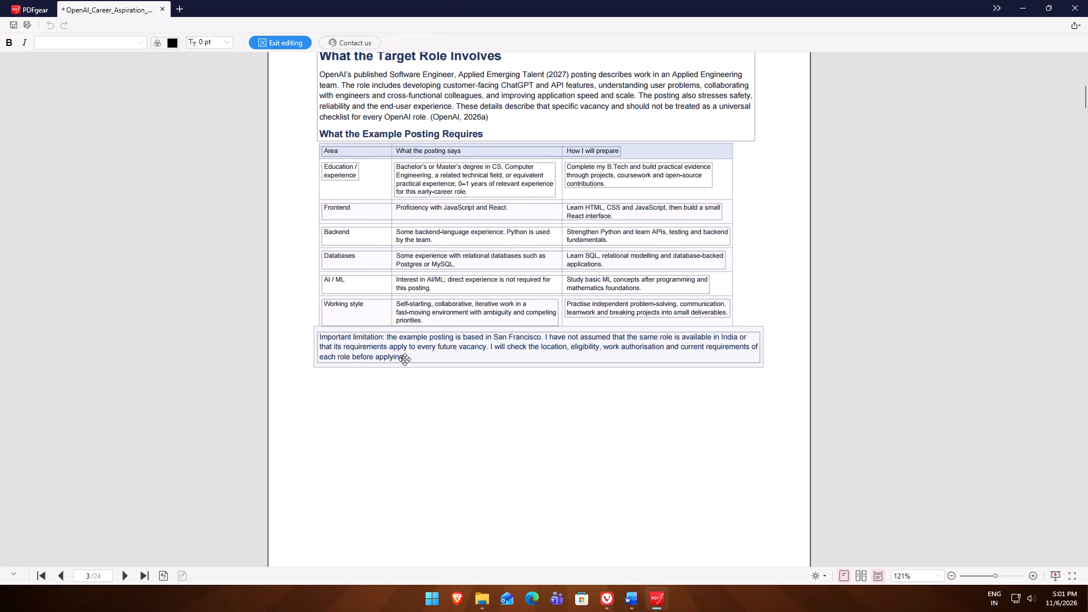
click(405, 359)
drag(405, 359, 314, 330)
key(BackSpace)
key(BackSpace)
key(BackSpace)
key(BackSpace)
key(BackSpace)
key(BackSpace)
key(BackSpace)
key(BackSpace)
key(BackSpace)
key(BackSpace)
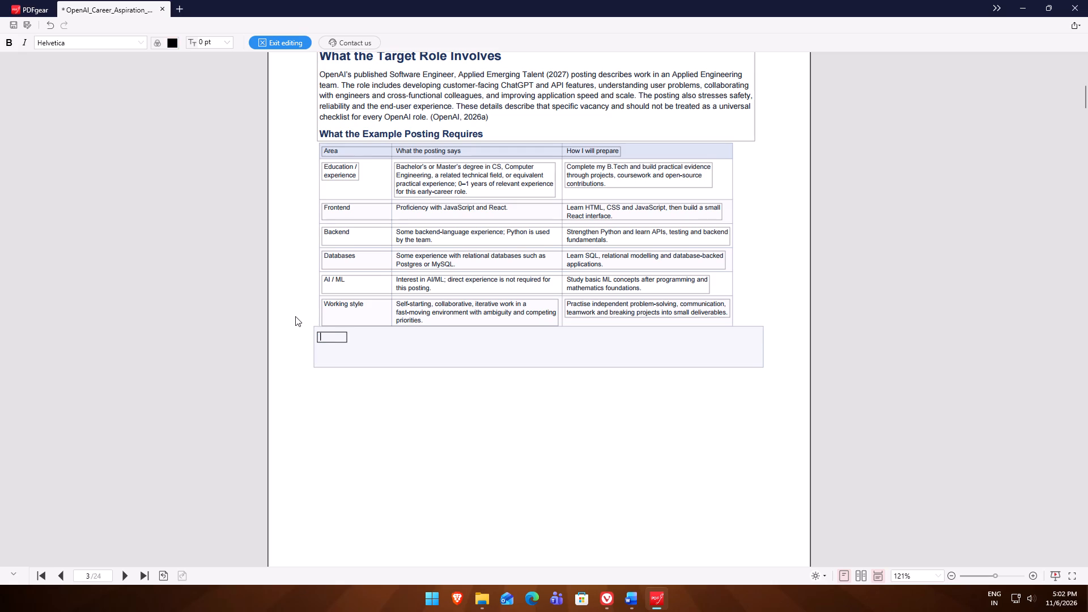
click(290, 333)
Delete the "Prepared as a first-semester career-planning exercise" note text below the student details table on page 1.
scroll(290, 333, up, 9)
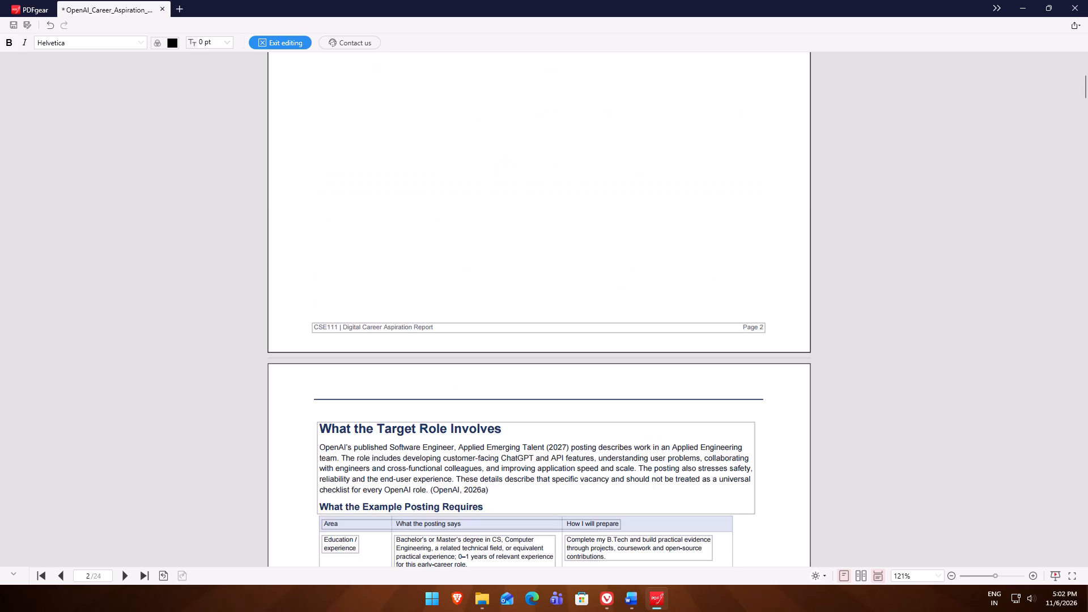
scroll(292, 333, up, 20)
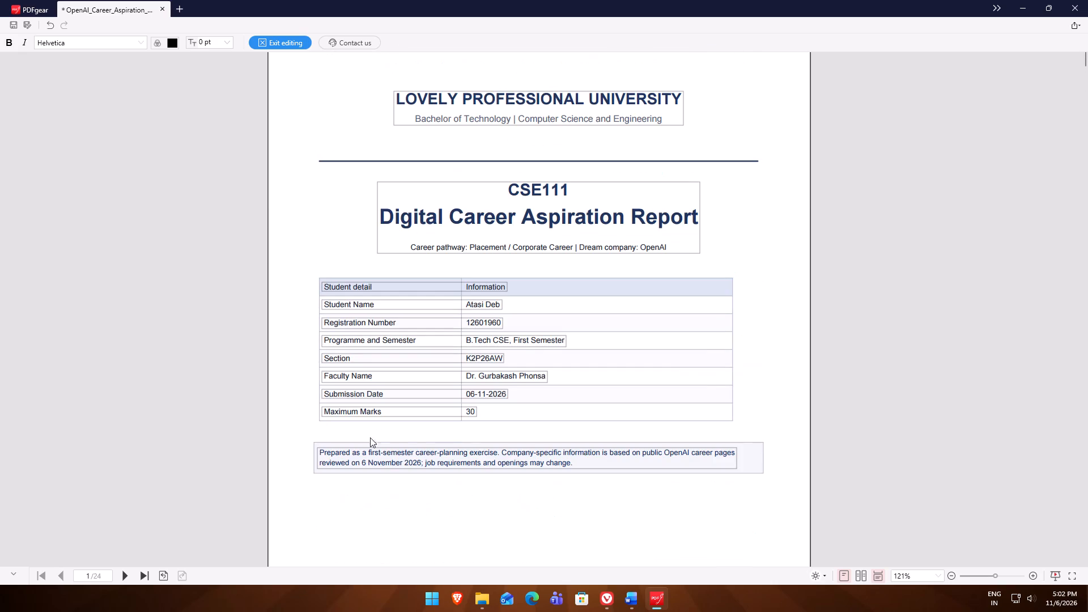
click(538, 464)
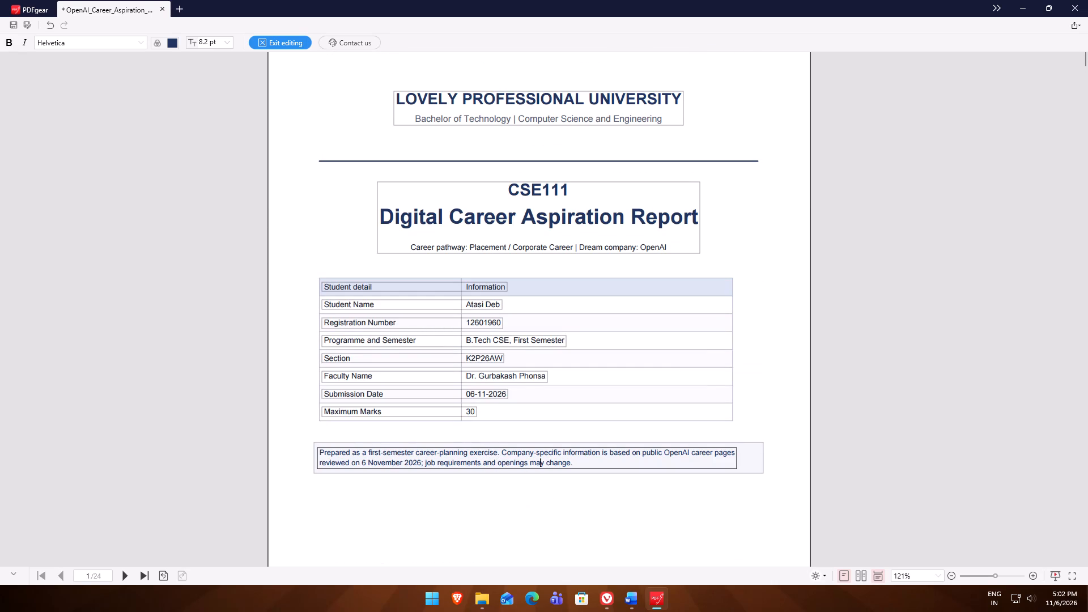
drag(569, 466, 315, 450)
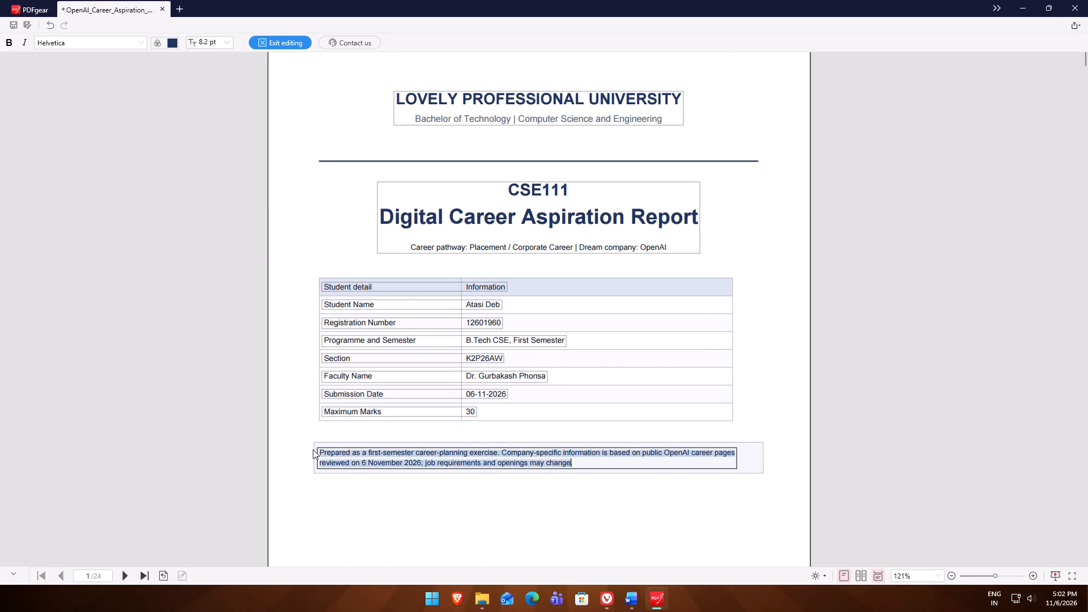
key(BackSpace)
click(350, 522)
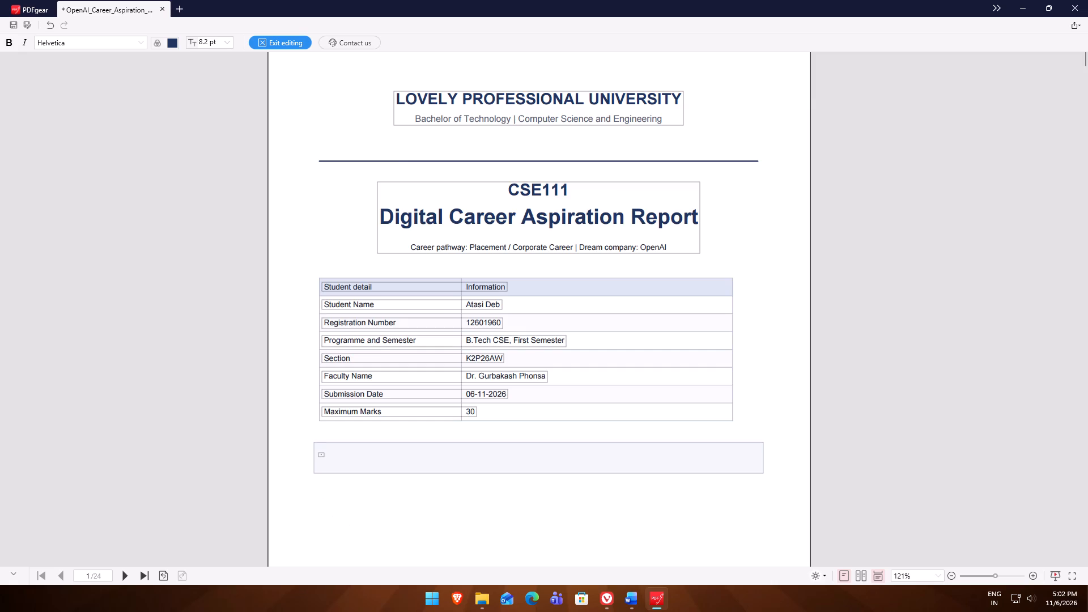
Delete the "This project is planned, not completed" note text below the first planned project's table on page 9.
scroll(350, 522, down, 15)
scroll(350, 522, down, 14)
scroll(350, 522, down, 7)
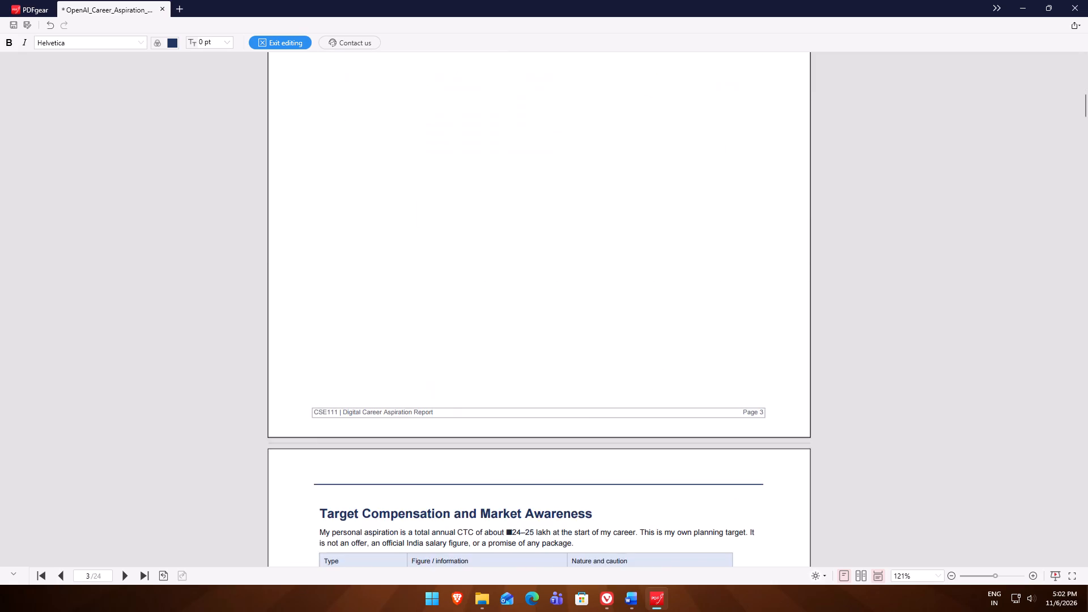
scroll(350, 522, down, 17)
scroll(350, 522, down, 14)
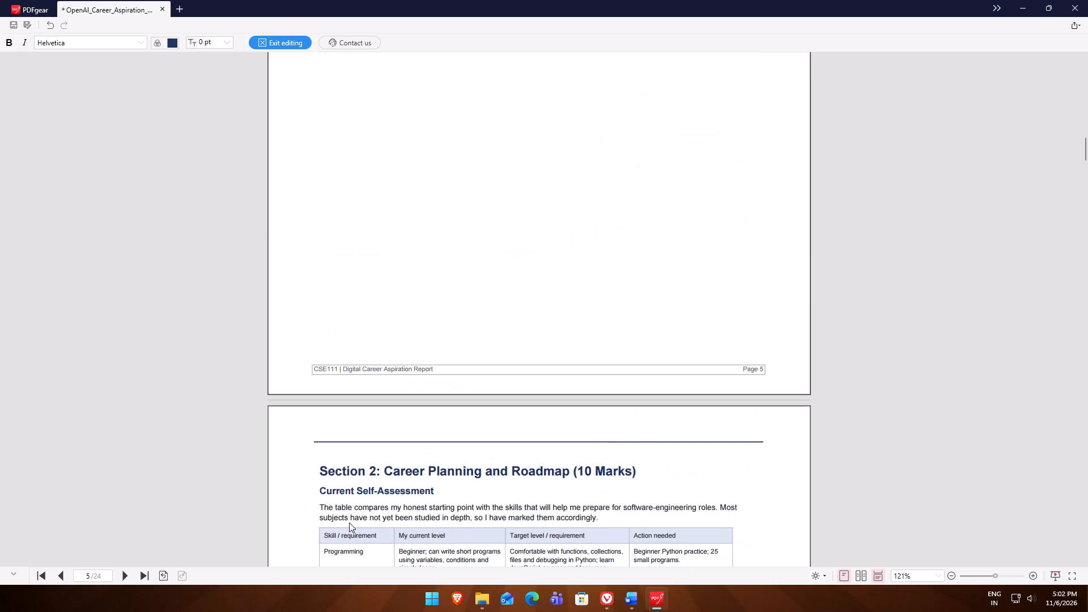
scroll(349, 522, down, 15)
scroll(353, 521, down, 7)
scroll(353, 521, down, 15)
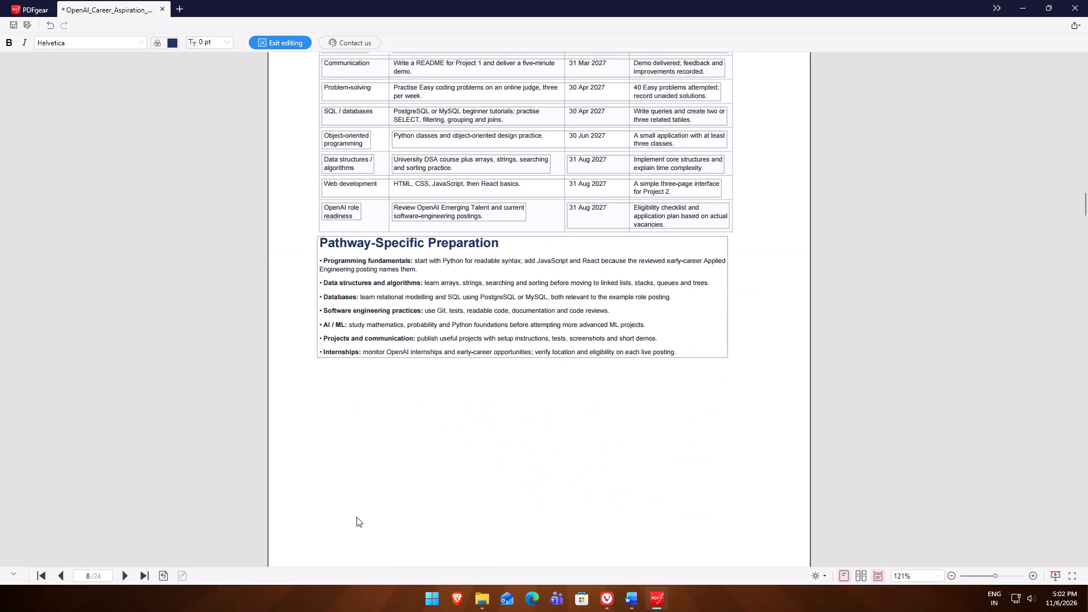
scroll(356, 517, down, 15)
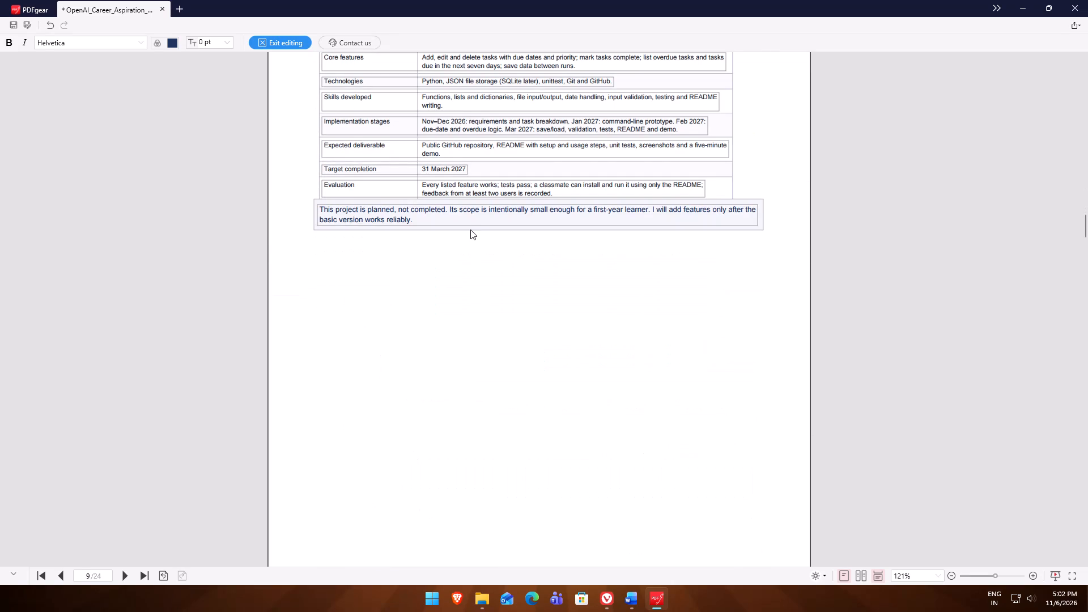
click(471, 222)
drag(471, 222, 360, 224)
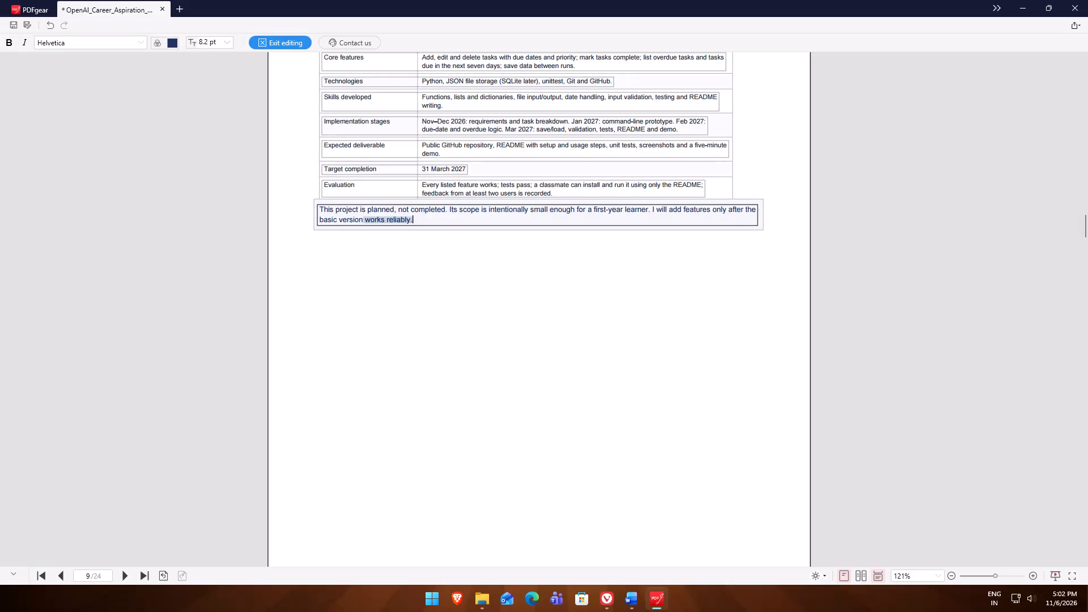
drag(360, 224, 316, 208)
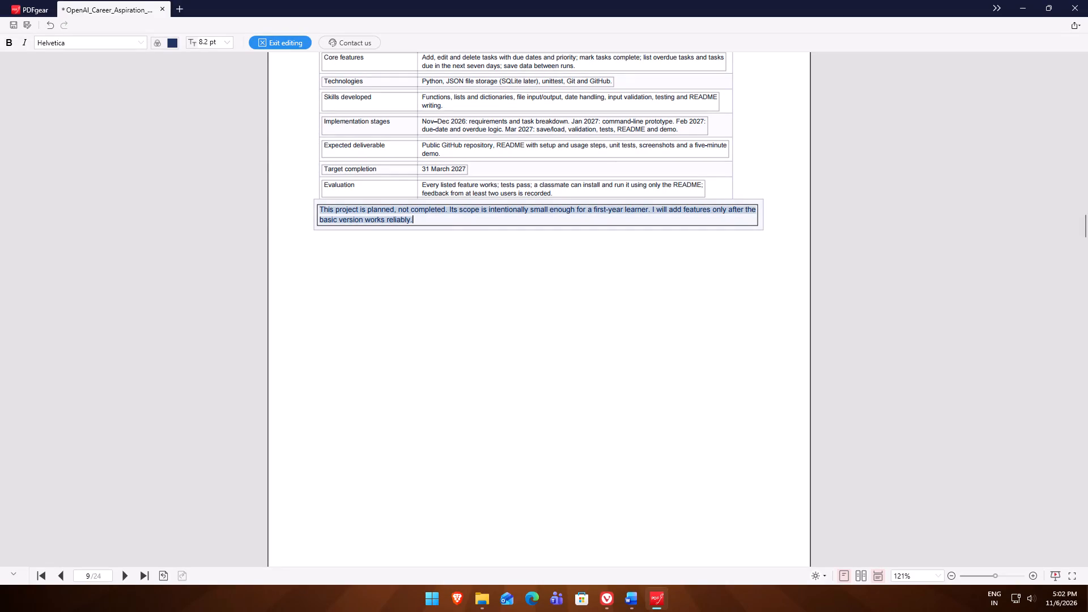
key(BackSpace)
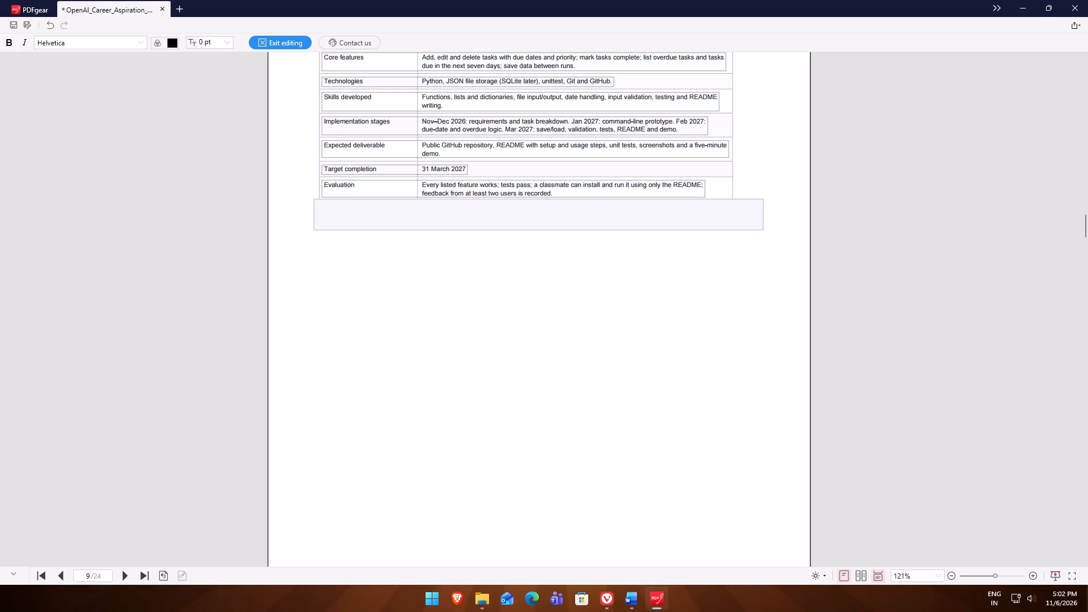
Delete the "The second project connects directly" note text below the Planned Project 2 table on page 10.
scroll(331, 214, down, 13)
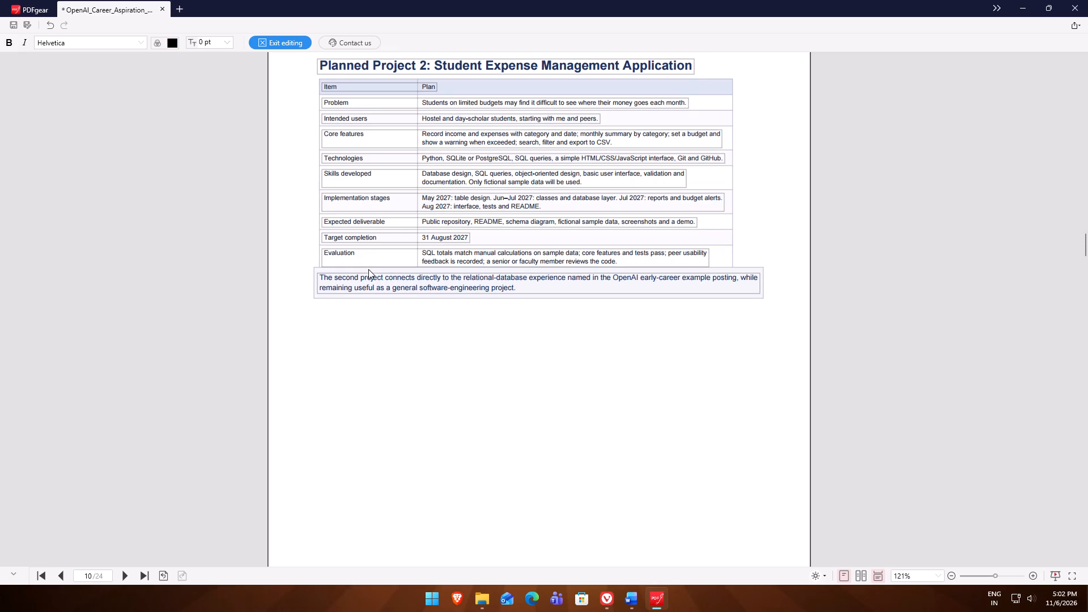
drag(517, 290, 317, 282)
key(BackSpace)
Review the pages from page 10 through the appendix screenshots on page 22 for remaining notes to remove.
scroll(364, 195, down, 5)
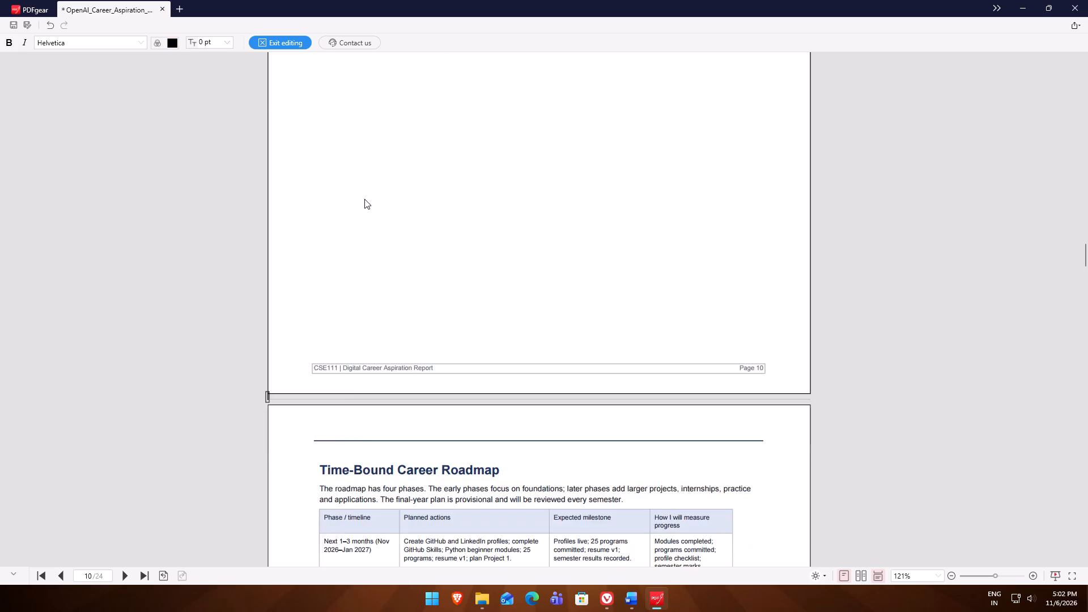
scroll(364, 199, down, 20)
scroll(364, 199, down, 20)
scroll(364, 199, down, 2)
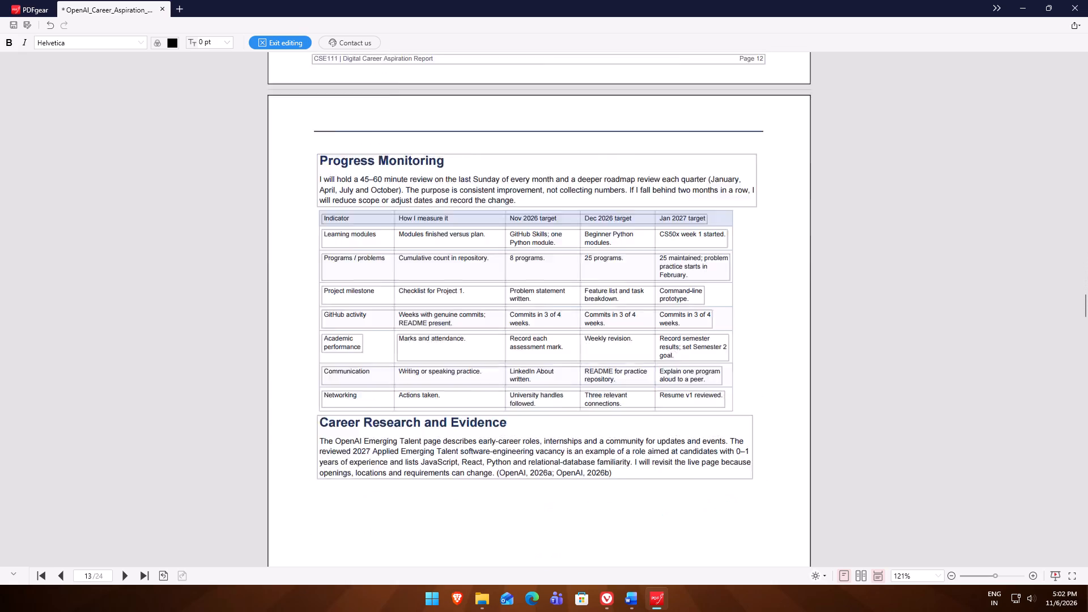
scroll(364, 199, down, 3)
scroll(364, 199, down, 20)
scroll(364, 199, down, 7)
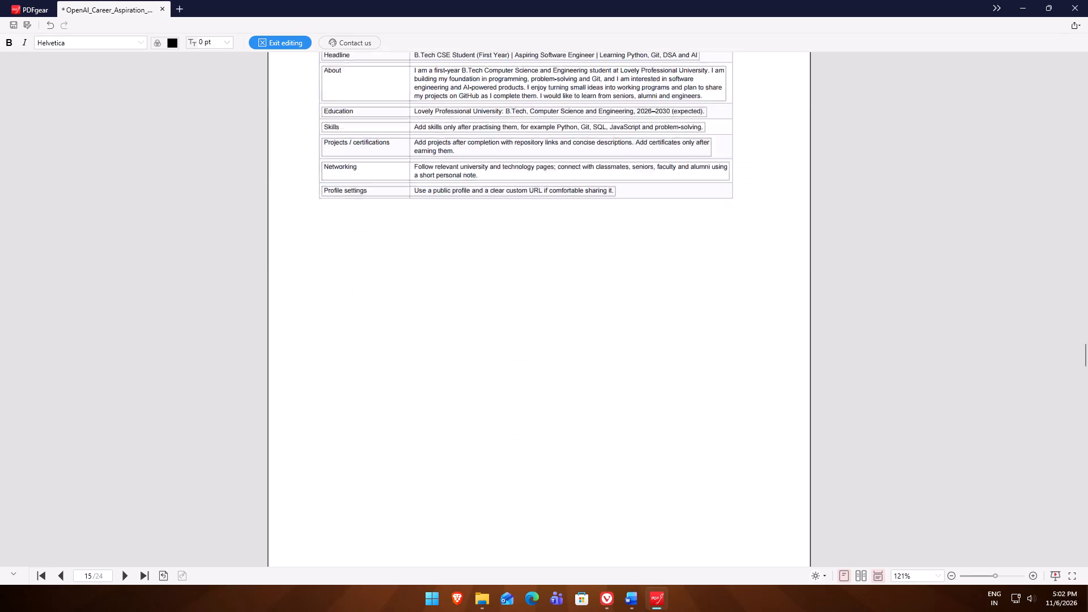
scroll(364, 199, down, 16)
scroll(364, 199, down, 20)
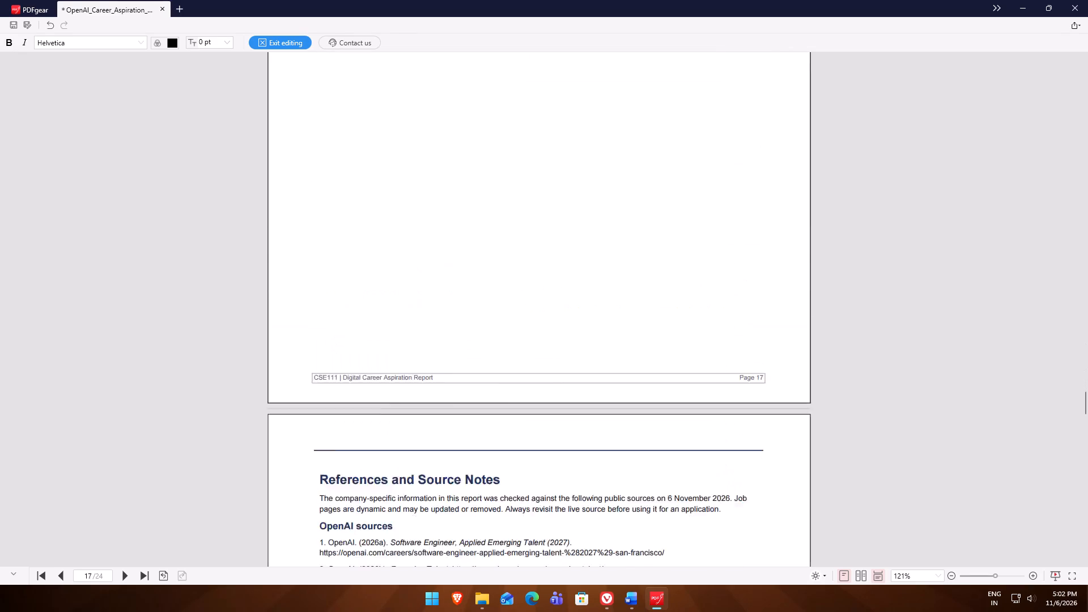
scroll(364, 199, down, 18)
scroll(364, 199, down, 17)
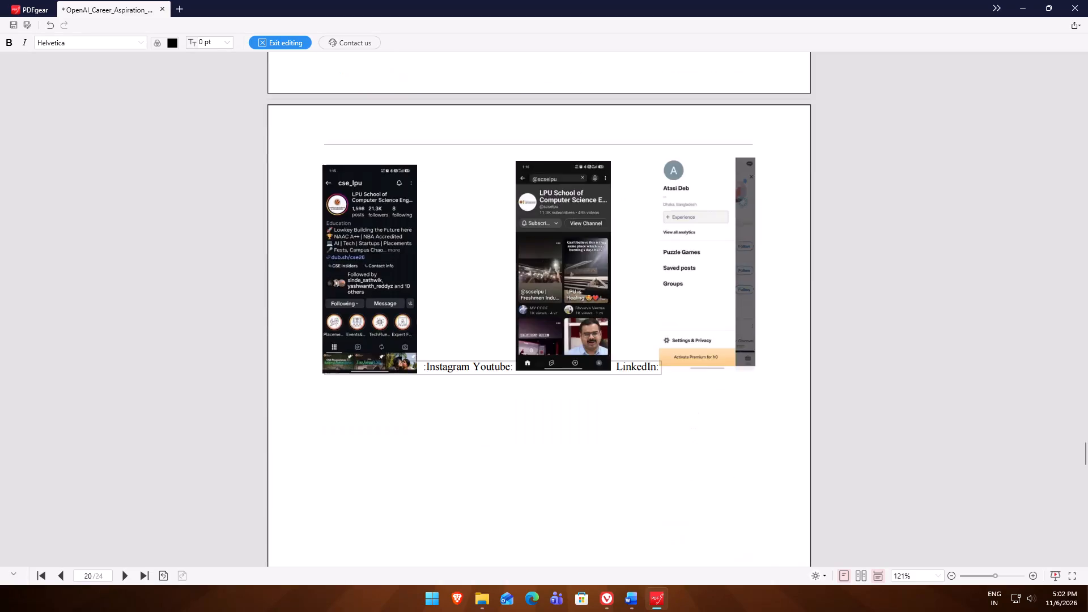
scroll(364, 199, down, 17)
scroll(364, 199, down, 17)
scroll(364, 199, down, 7)
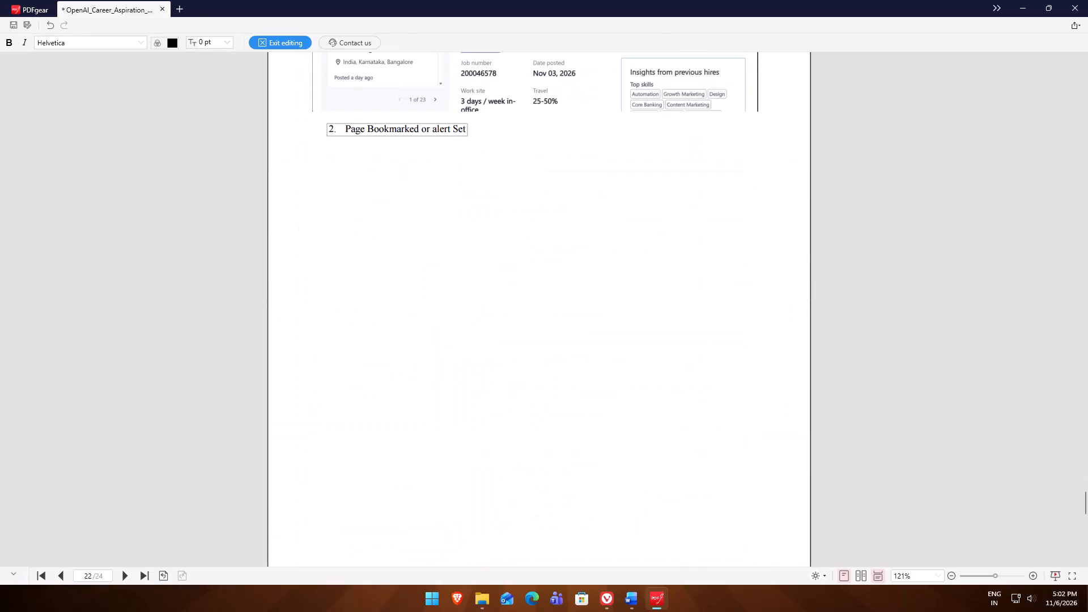
Save the text edits made to the OpenAI career aspiration report PDF after checking through its last page.
scroll(364, 199, down, 19)
scroll(364, 199, down, 18)
scroll(363, 199, down, 8)
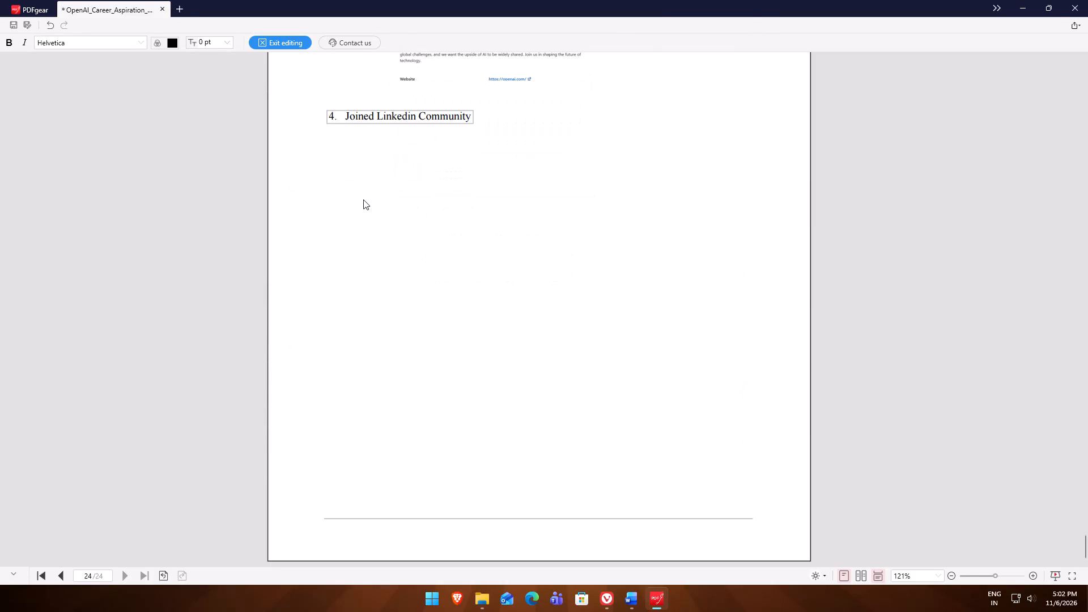
click(15, 29)
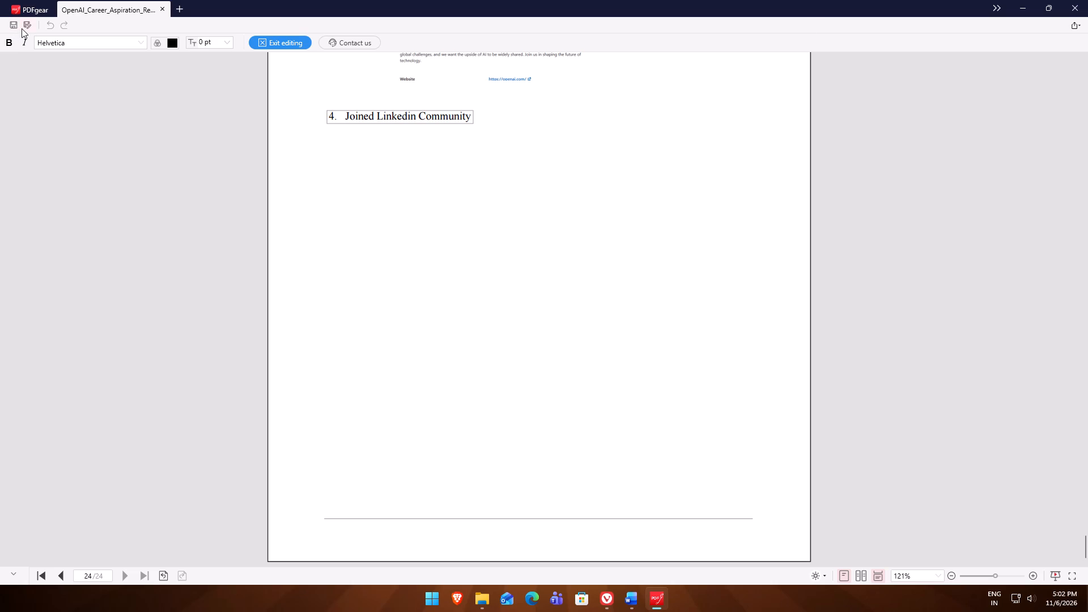
click(11, 28)
Exit text editing mode and save a copy of the PDF under the name report.
key(ctrl+shift+s)
click(275, 37)
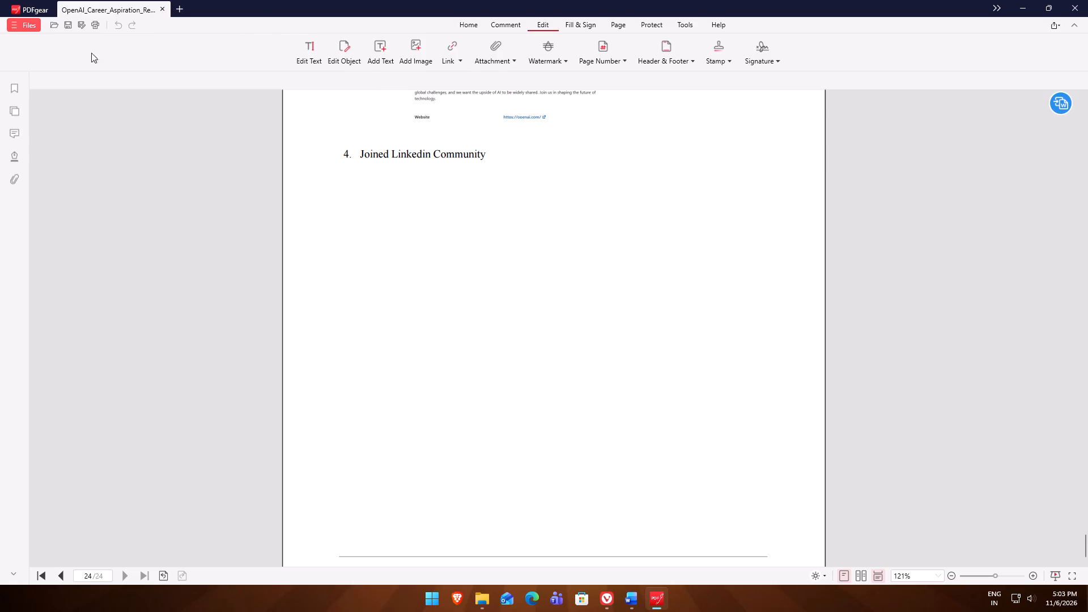
click(32, 29)
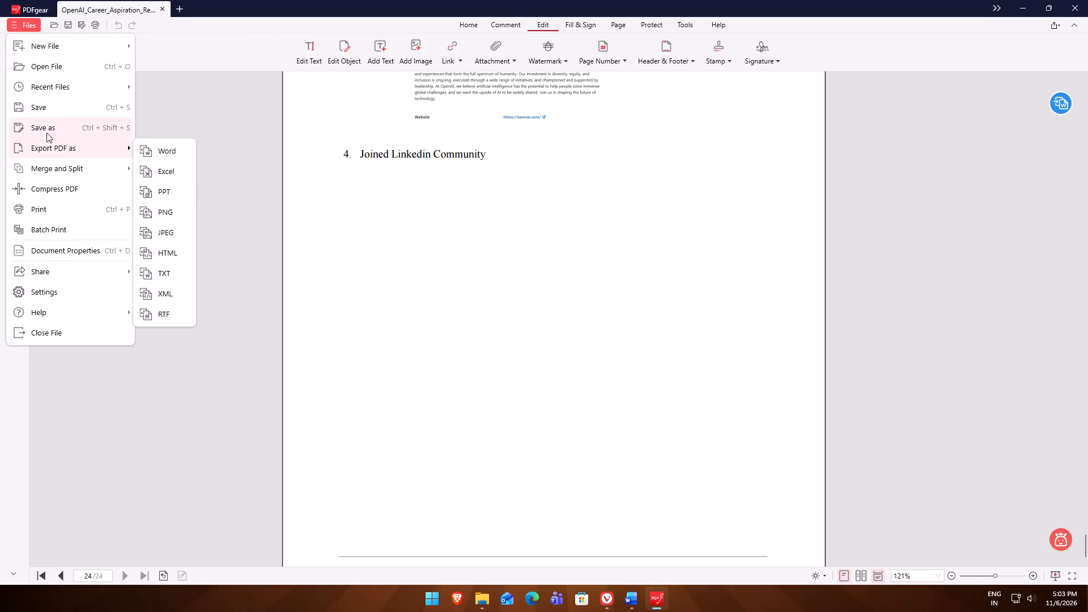
click(46, 133)
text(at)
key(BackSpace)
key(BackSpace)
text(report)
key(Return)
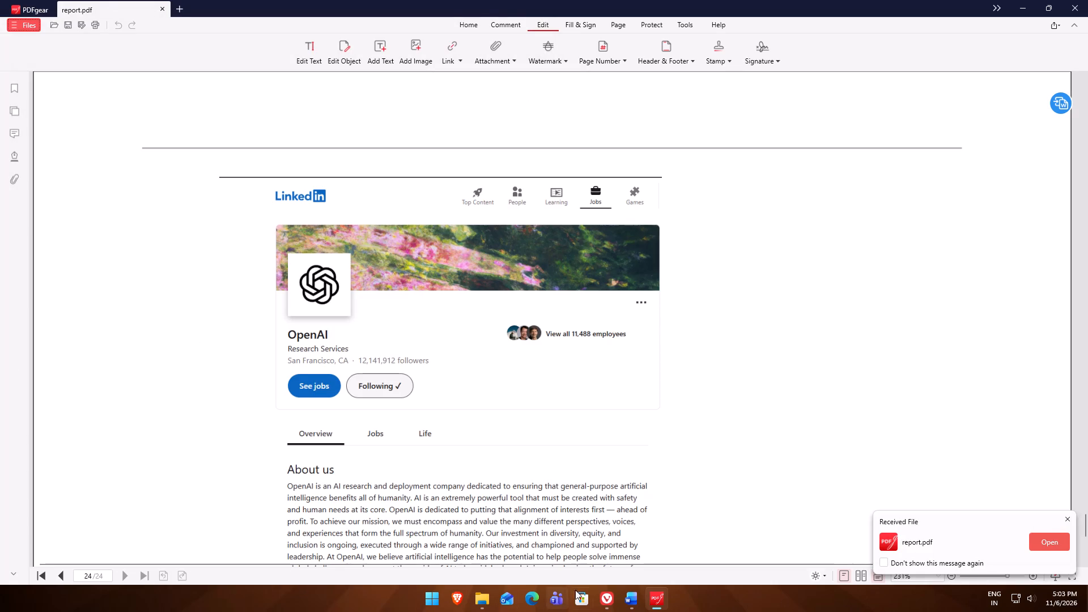
Switch to the Vivaldi browser window.
click(602, 598)
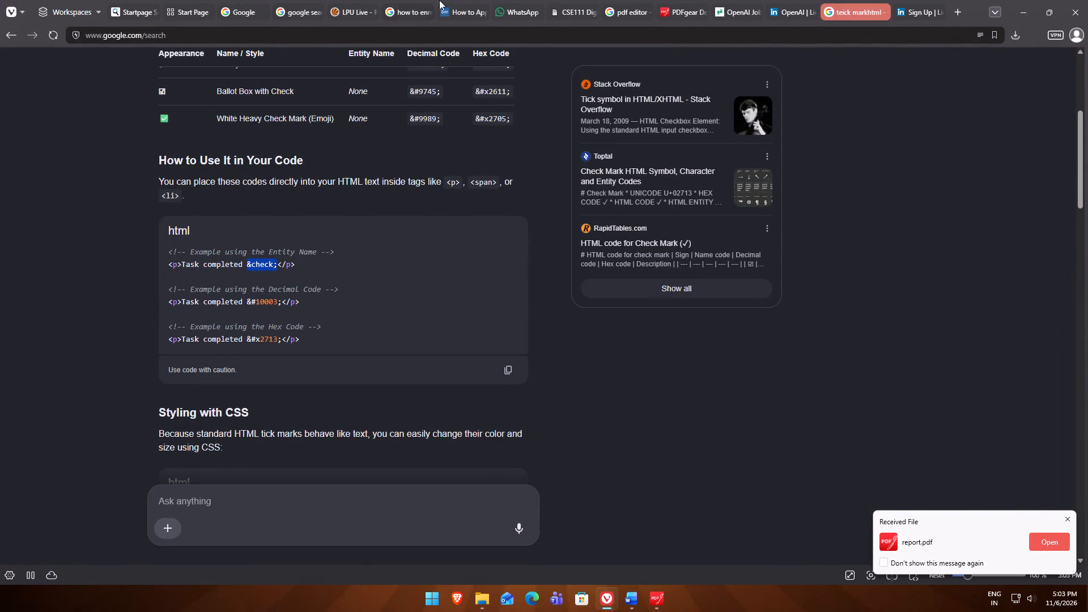